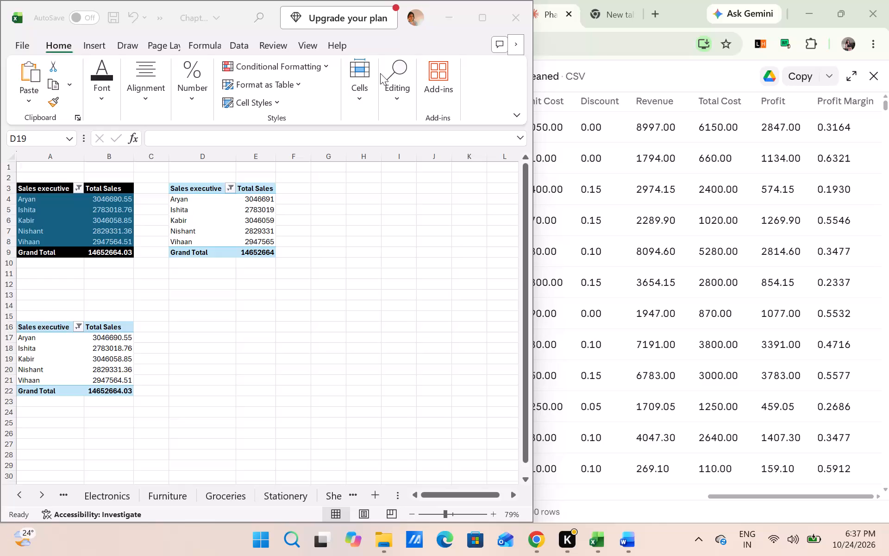
Close the Chapter 9 Excel training workbook without saving its changes.
click(516, 8)
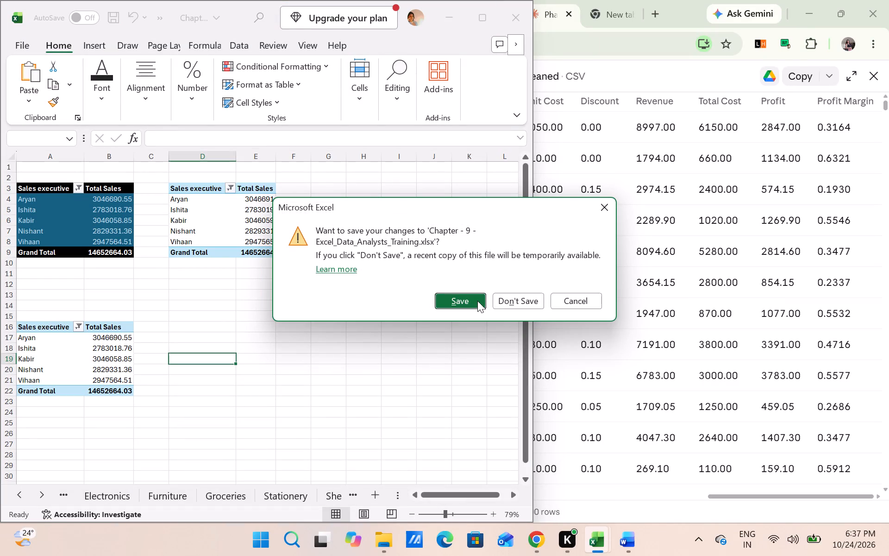
click(515, 307)
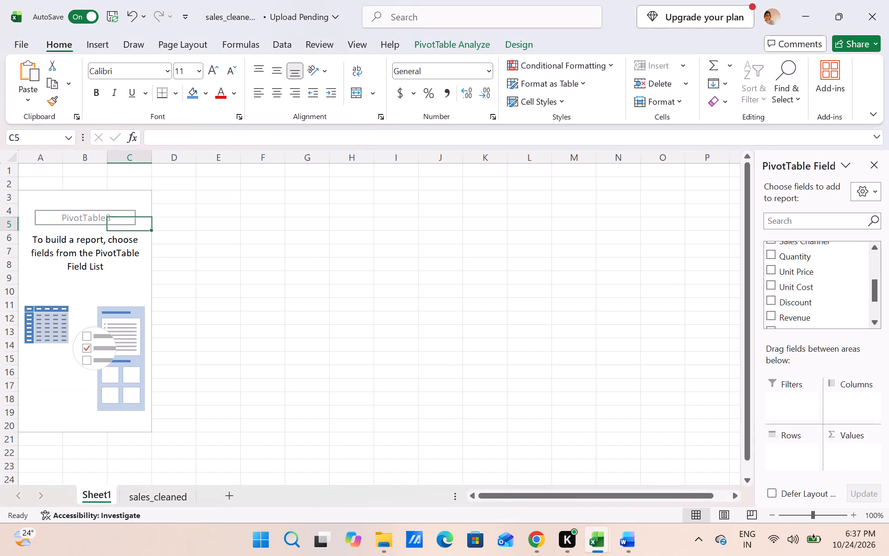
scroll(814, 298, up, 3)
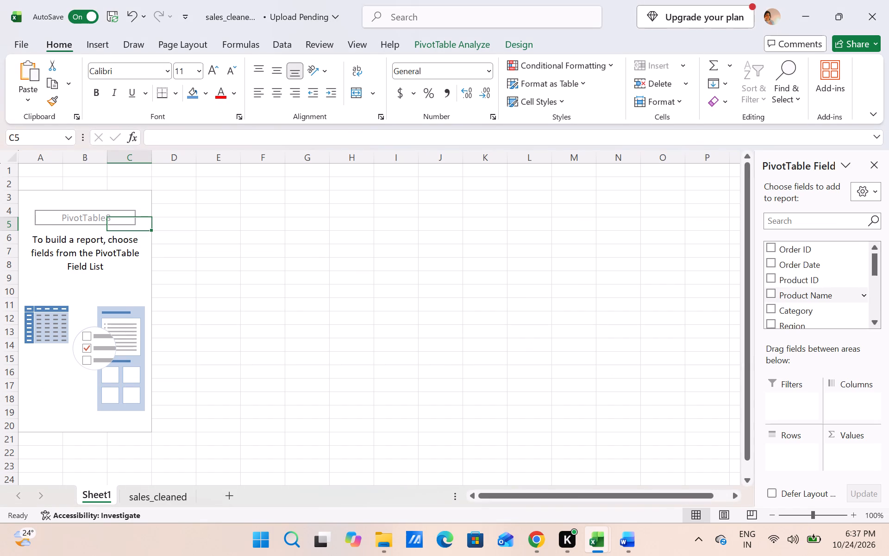
Switch from the empty PivotTable worksheet to the Chrome browser window.
click(521, 545)
click(530, 545)
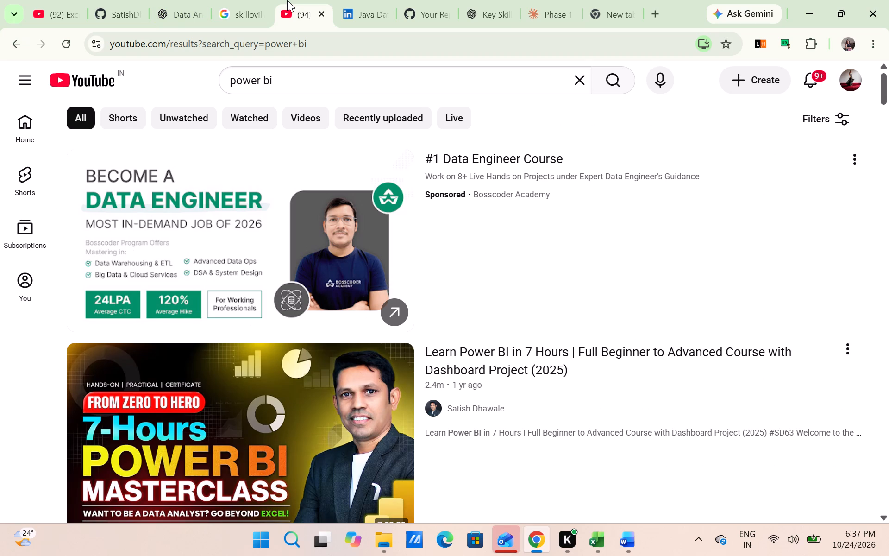
Switch to the Excel data analyst tutorial video, play it and skip back to the section showing the sales executive source data.
scroll(298, 185, down, 2)
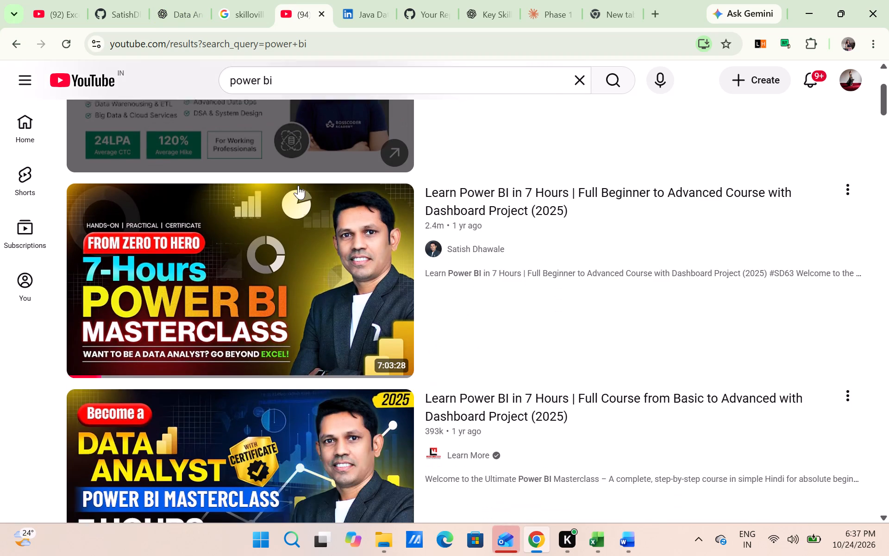
click(34, 0)
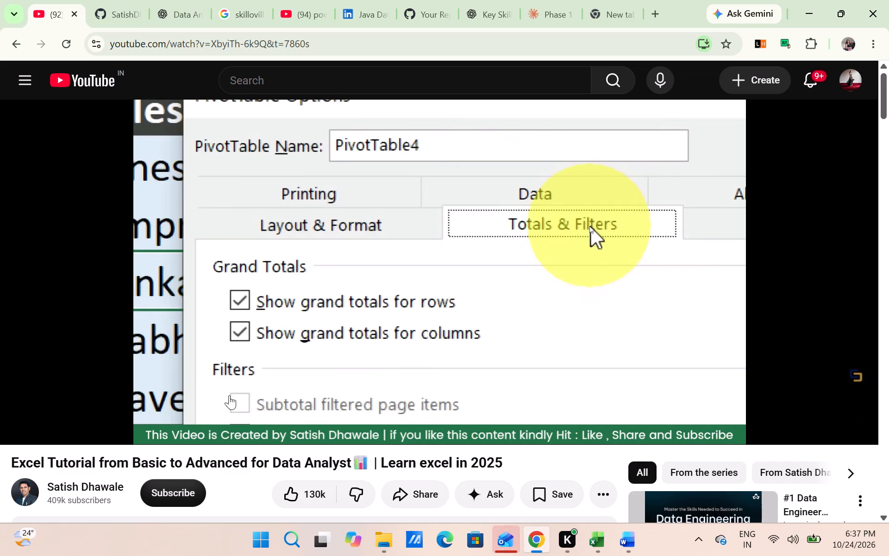
click(430, 367)
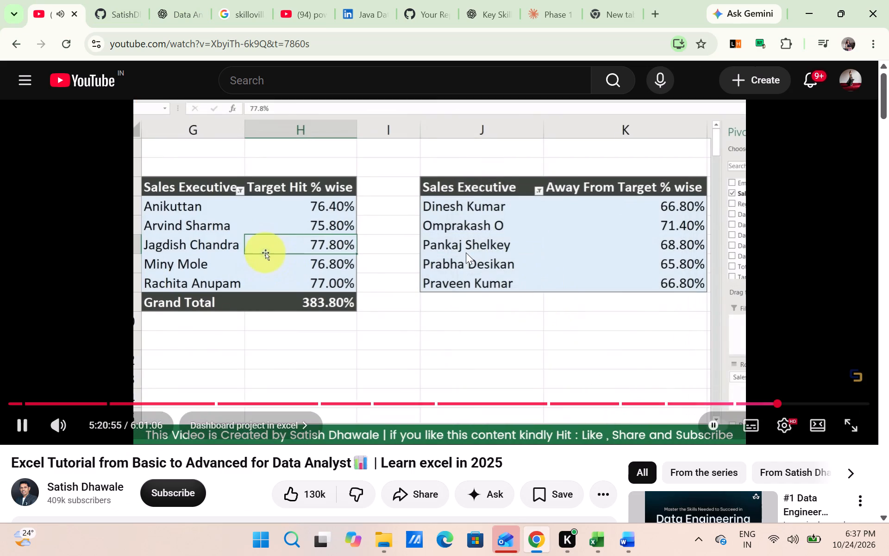
key(Left)
key(Left)
key(Left)
key(Left)
key(Left)
key(Left)
key(Left)
key(Left)
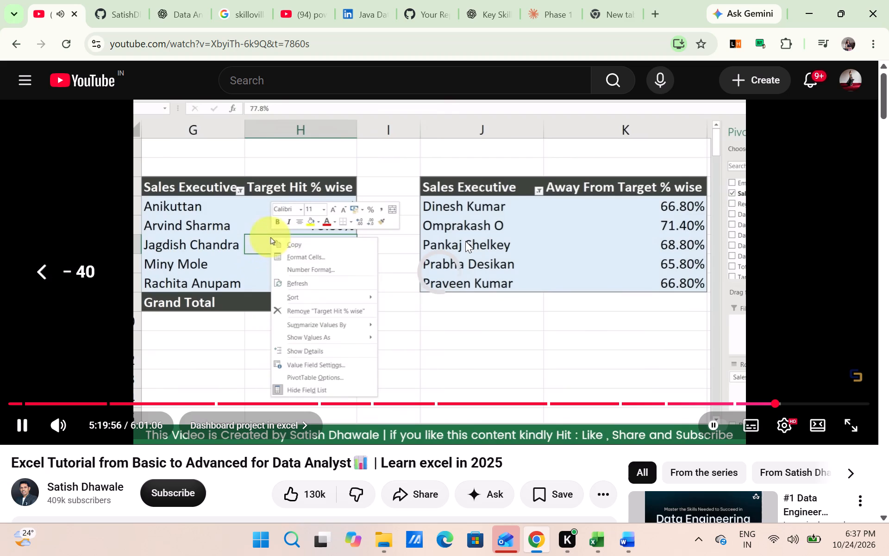
click(743, 402)
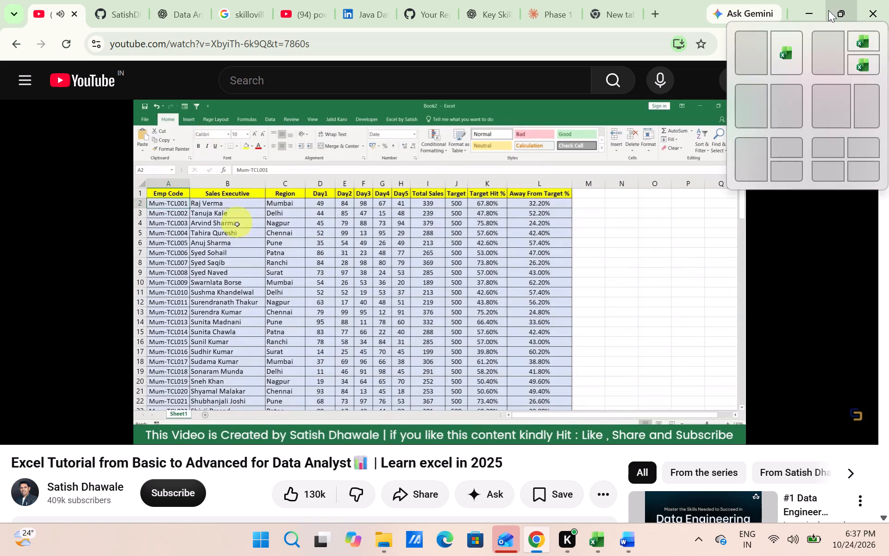
Arrange the sales_cleaned.csv workbook and the tutorial video side by side, closing Outlook and minimizing the training files folder.
click(832, 104)
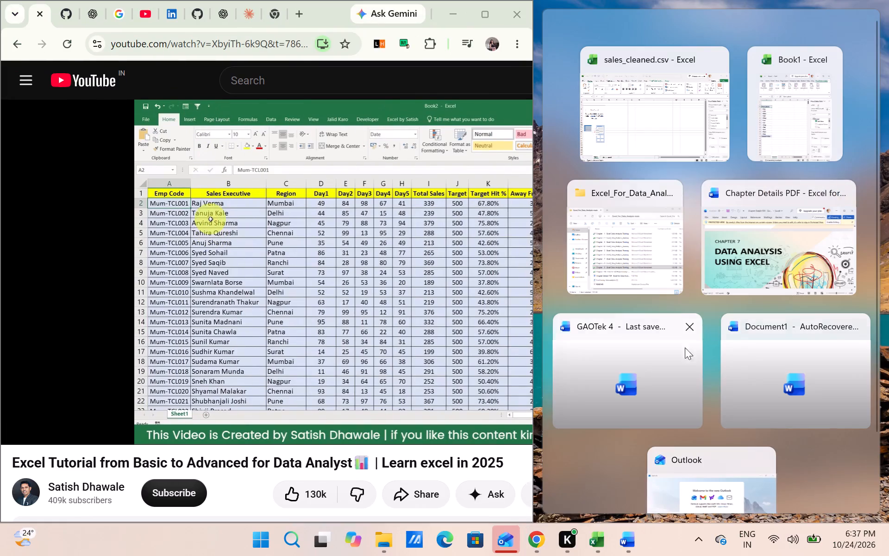
click(632, 244)
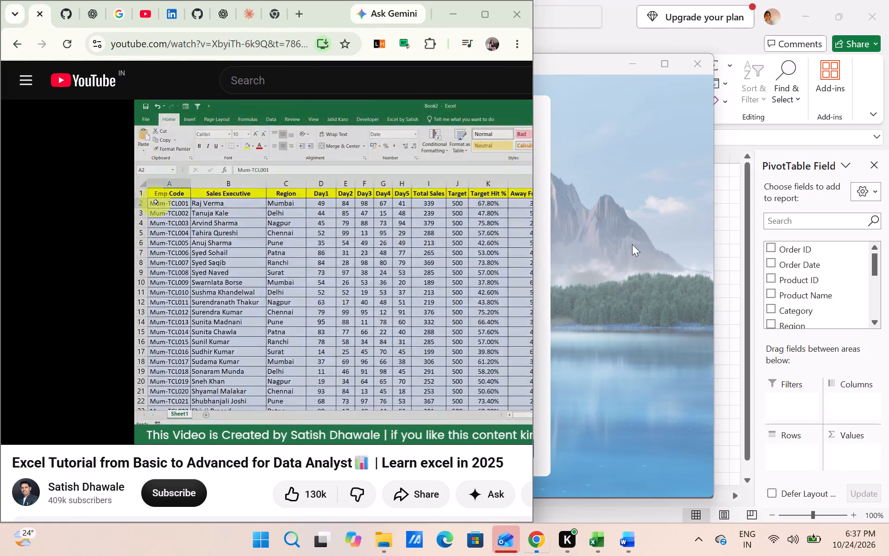
click(696, 65)
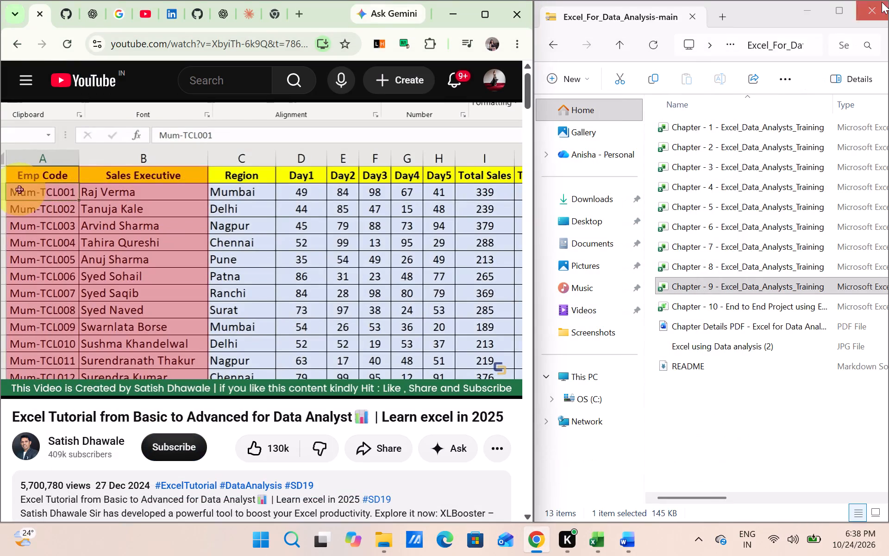
click(801, 3)
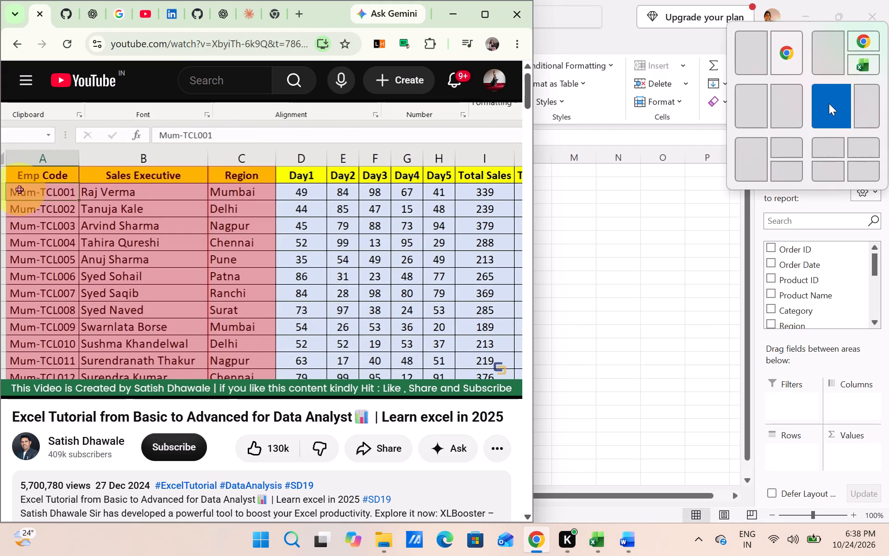
click(829, 103)
click(684, 162)
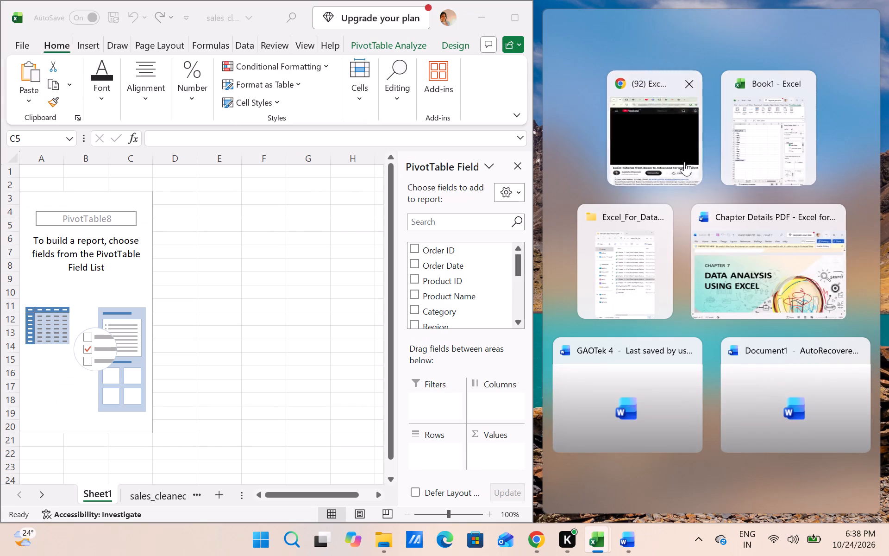
Rename the Sheet1 worksheet holding the empty pivot table as DashBoard.
scroll(260, 310, up, 2)
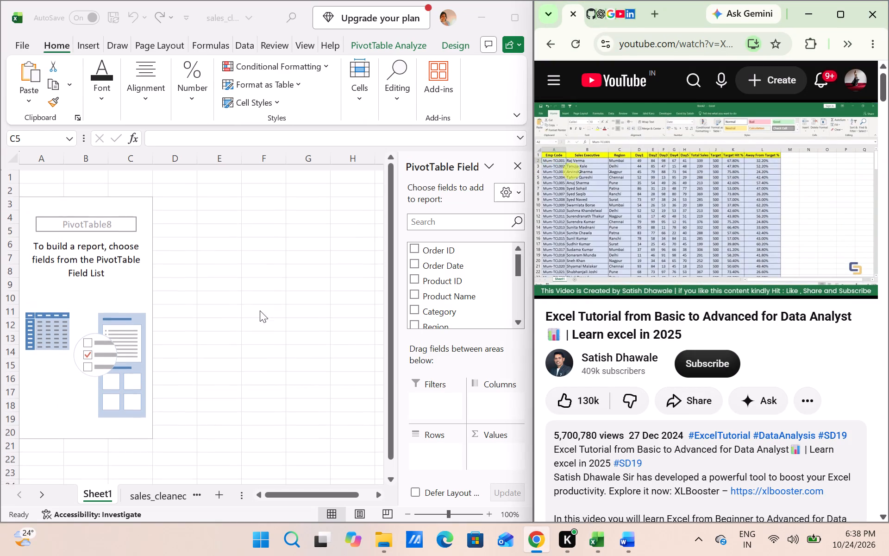
scroll(453, 291, up, 3)
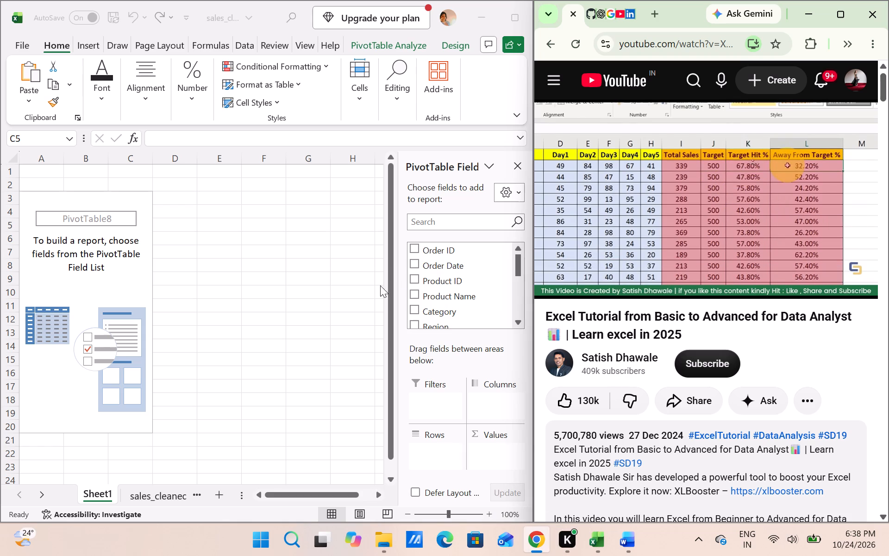
right_click(99, 496)
right_click(99, 496)
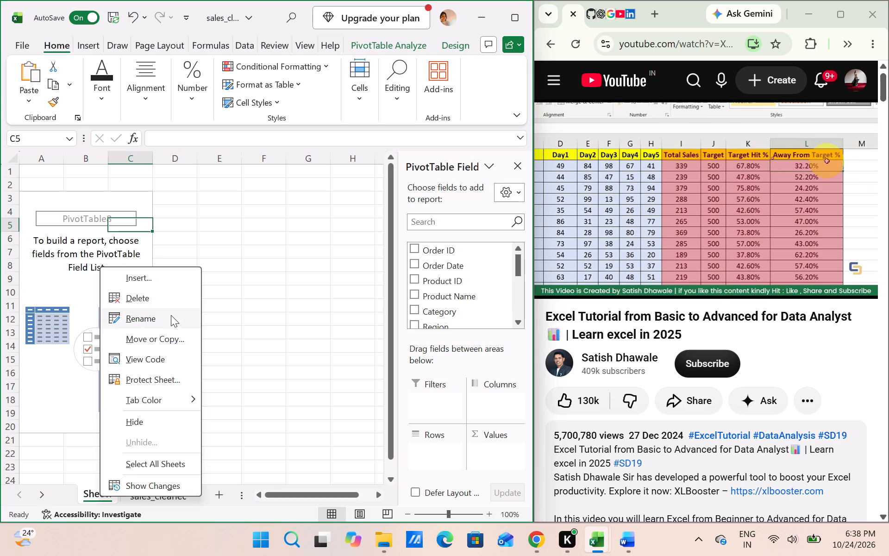
click(171, 315)
key(BackSpace)
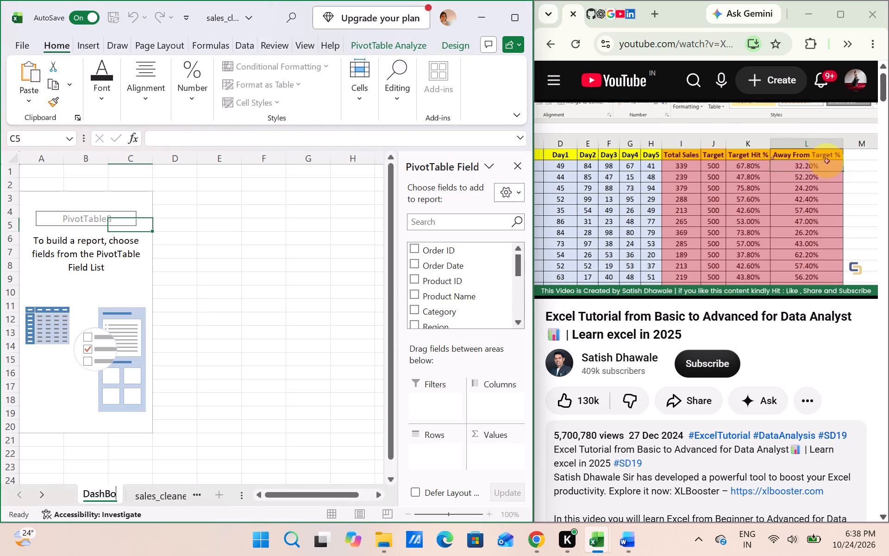
text(ard)
key(Return)
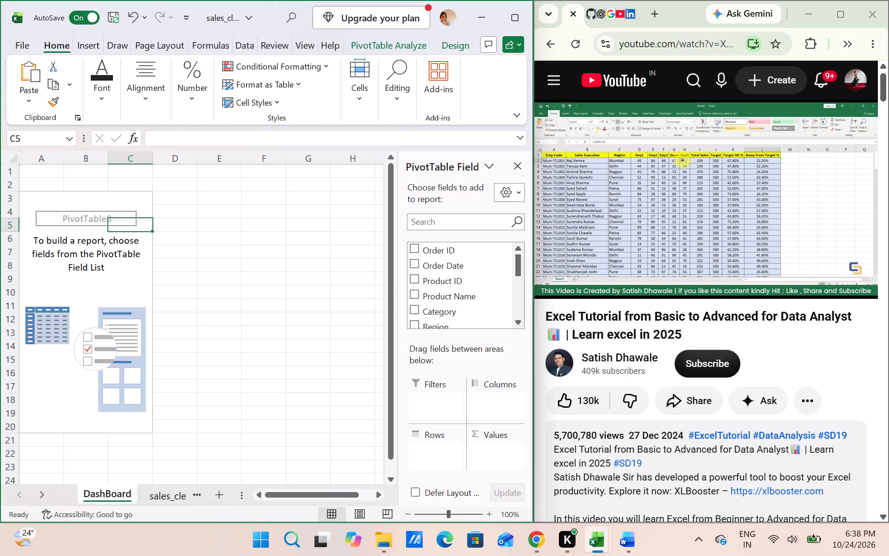
On the sales_cleaned sheet, widen the Profit Margin column so its header fits.
click(159, 507)
click(162, 496)
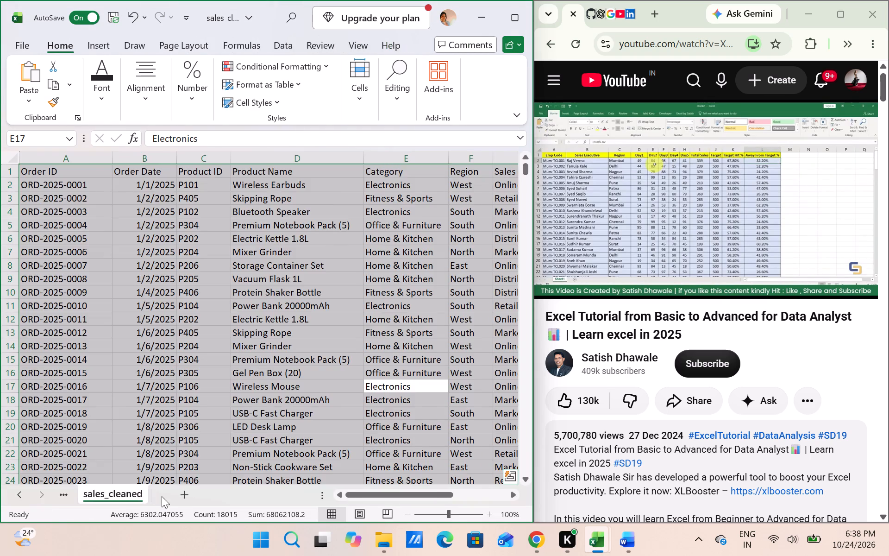
scroll(291, 351, left, 4)
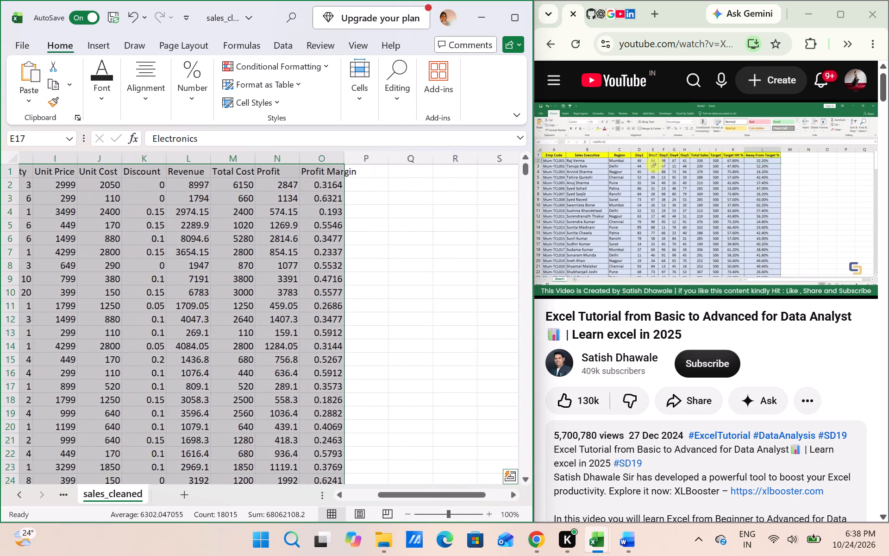
scroll(291, 351, left, 2)
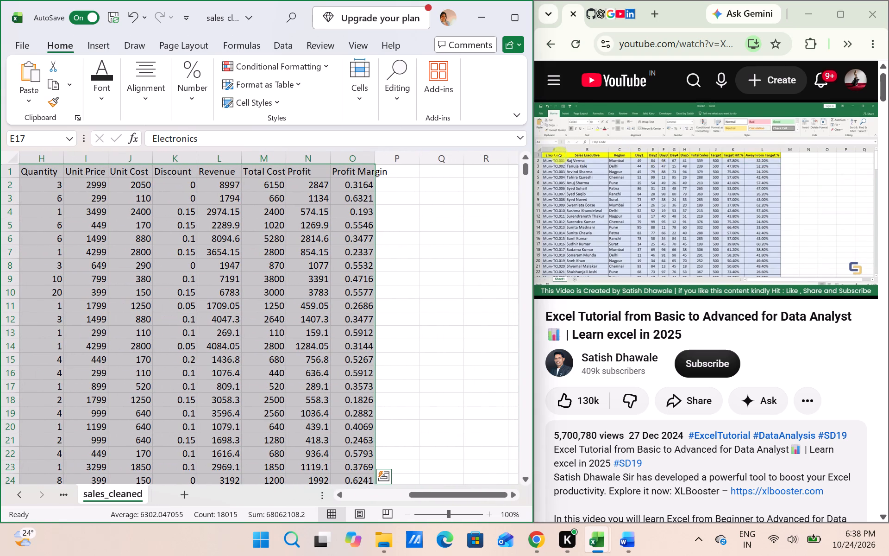
drag(376, 160, 398, 164)
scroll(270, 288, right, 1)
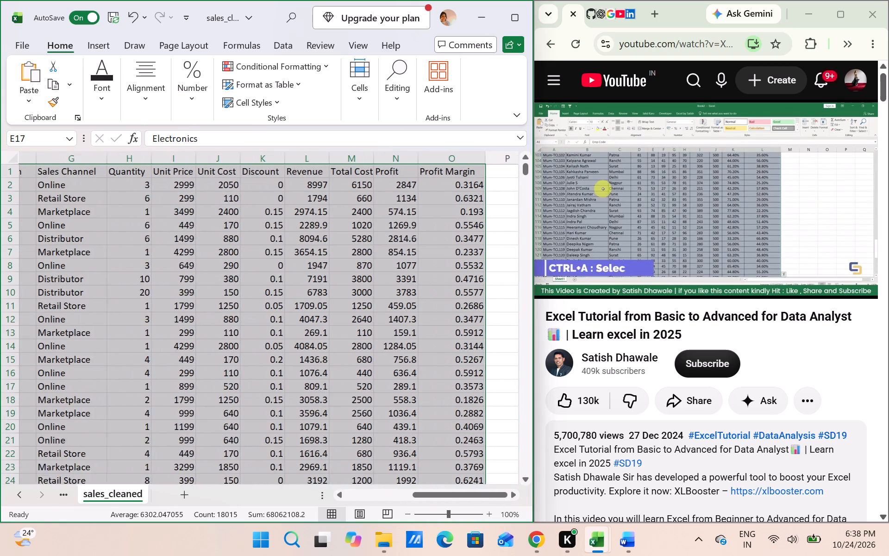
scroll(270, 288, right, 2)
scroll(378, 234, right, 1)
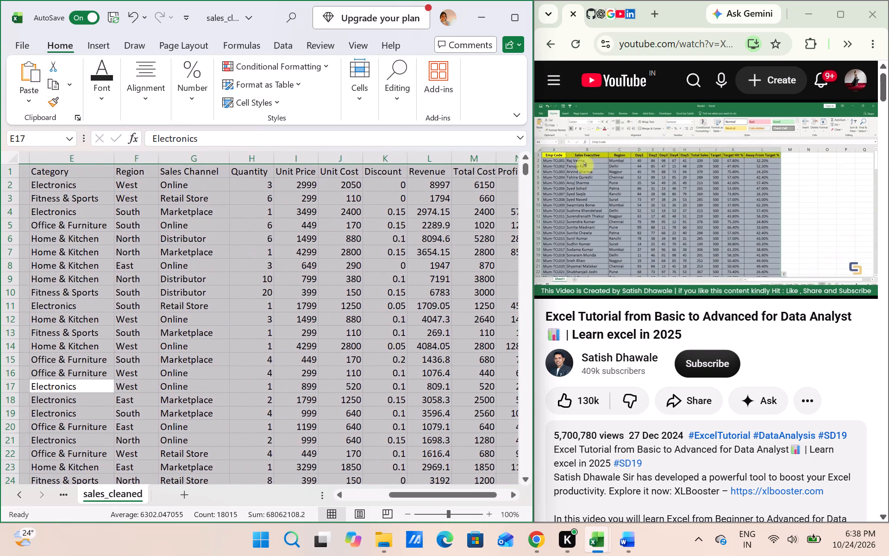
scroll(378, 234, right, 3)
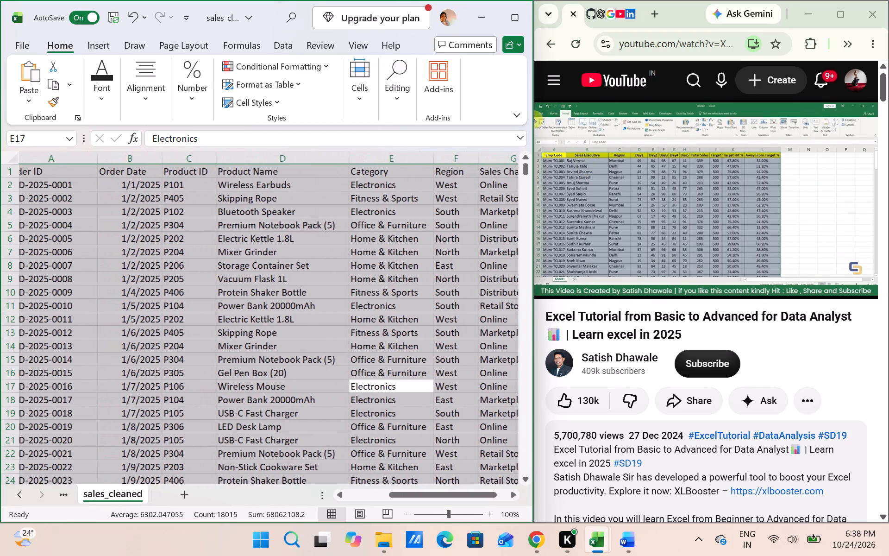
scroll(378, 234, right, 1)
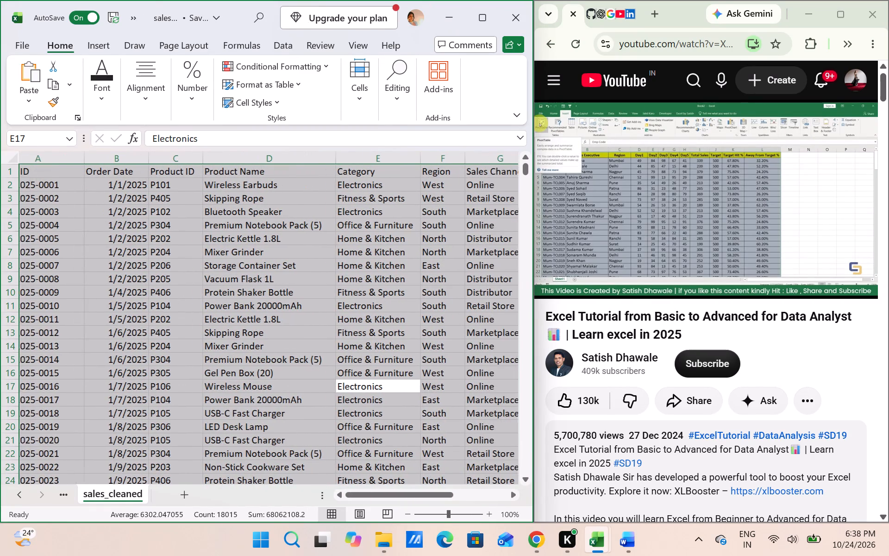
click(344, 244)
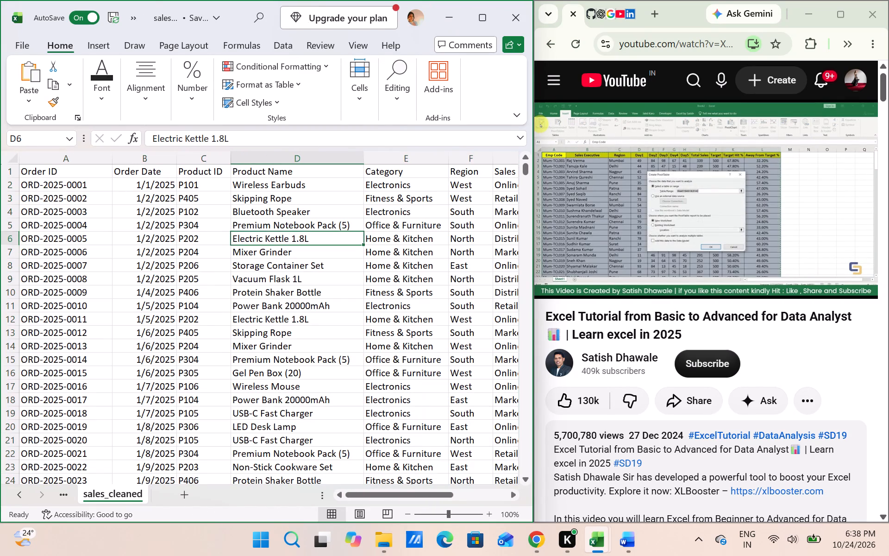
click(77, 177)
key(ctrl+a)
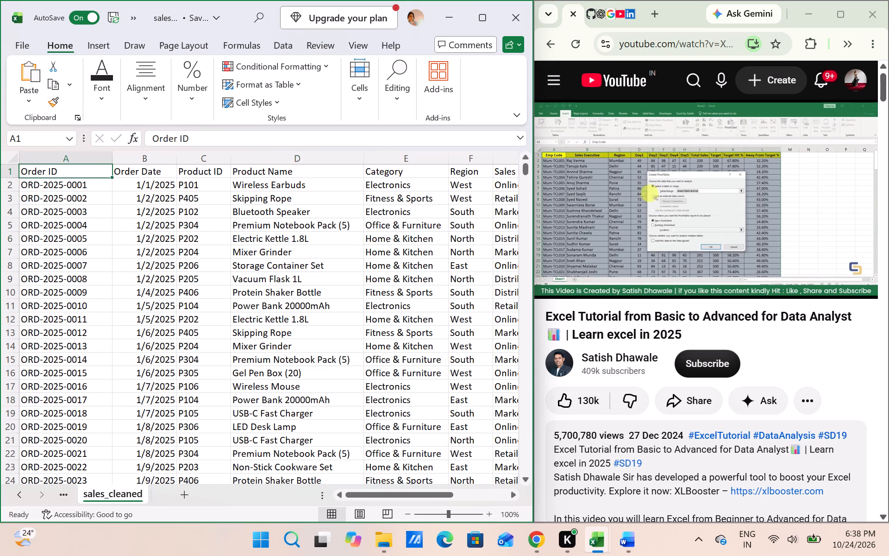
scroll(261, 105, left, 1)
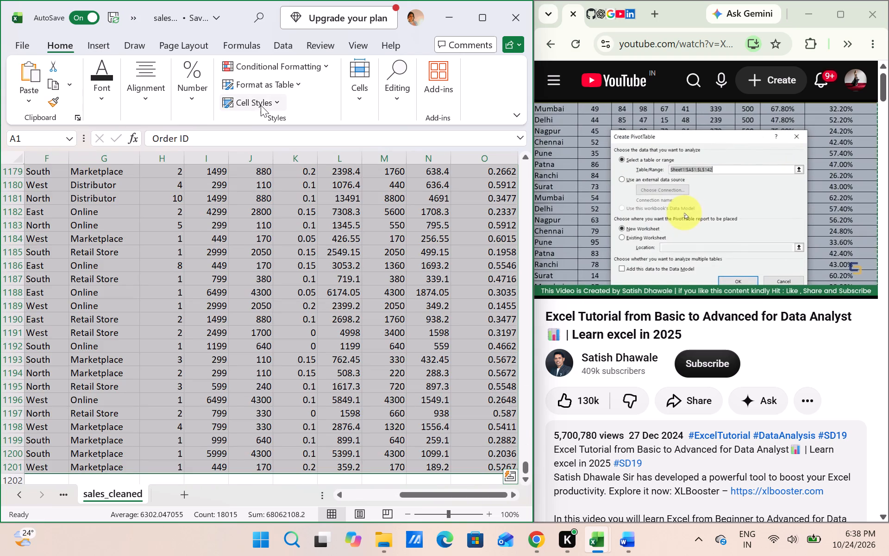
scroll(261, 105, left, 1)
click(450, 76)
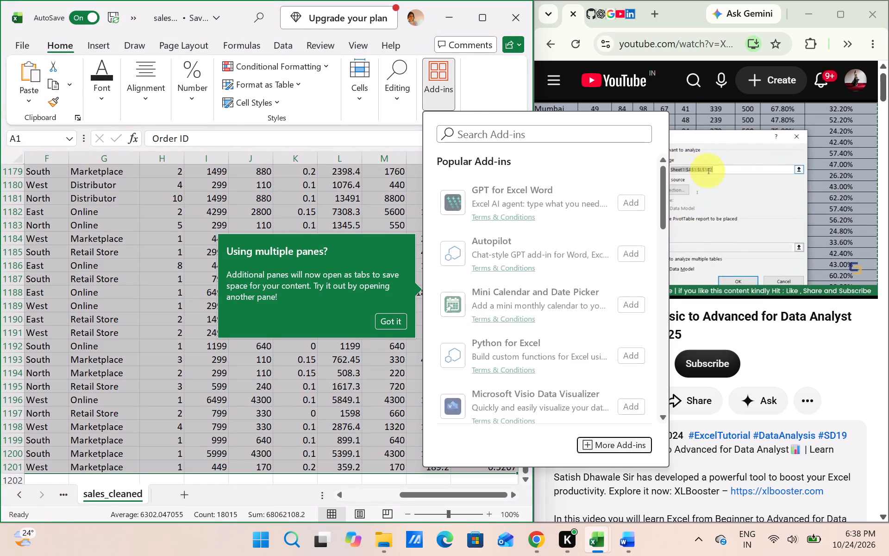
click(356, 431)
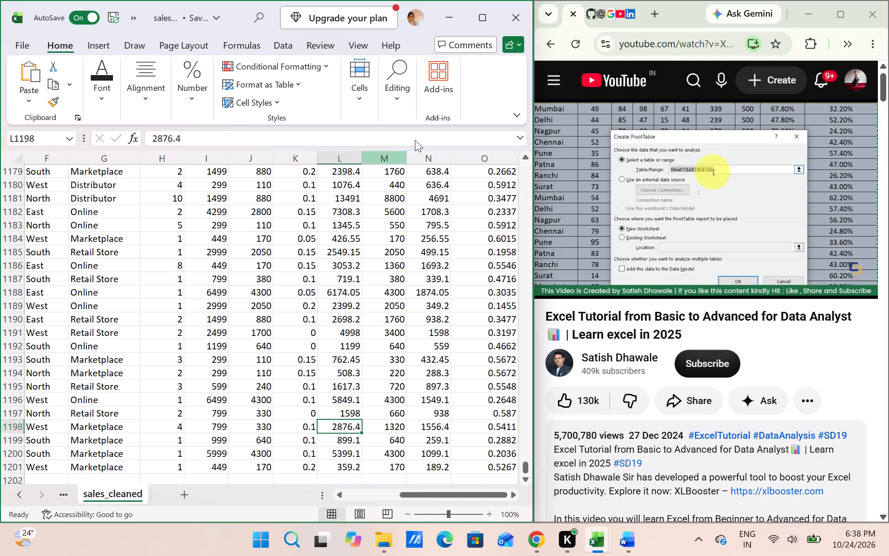
Maximize the workbook window and apply All Borders to the entire sales data range.
click(488, 18)
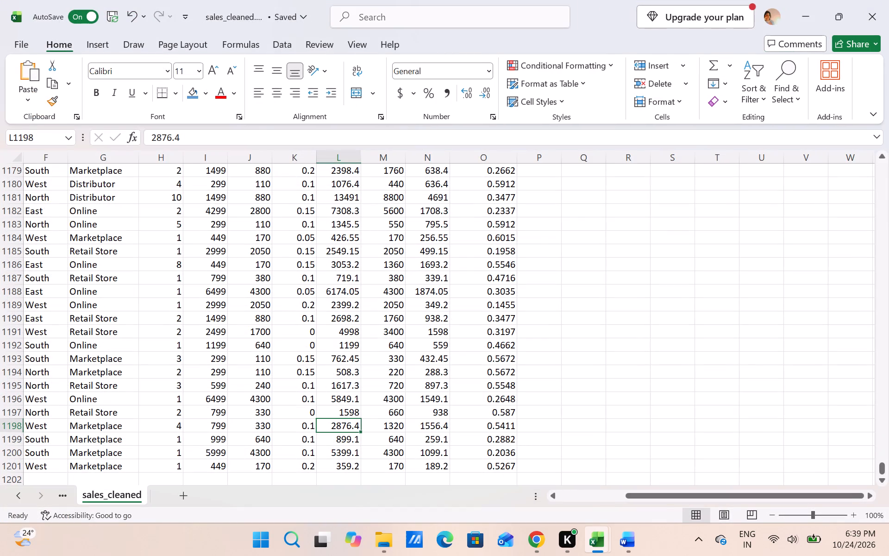
key(ctrl+a)
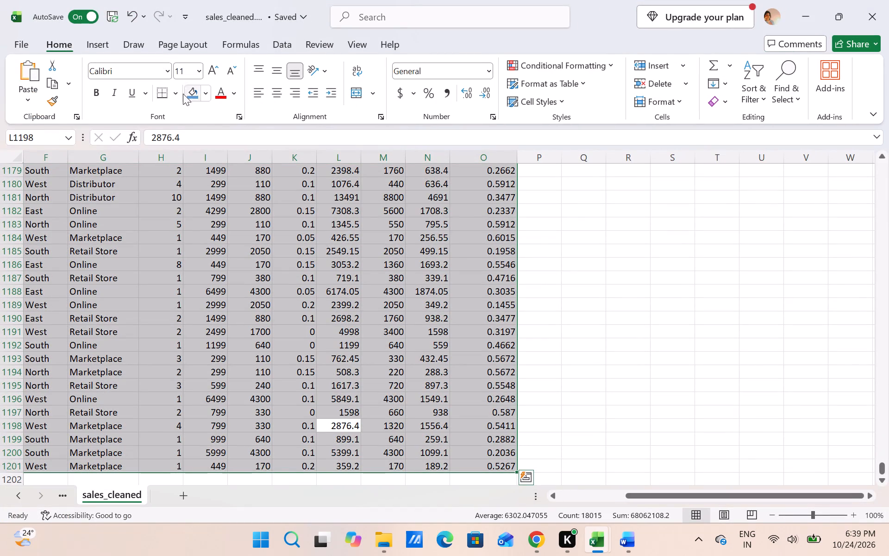
click(174, 89)
click(206, 234)
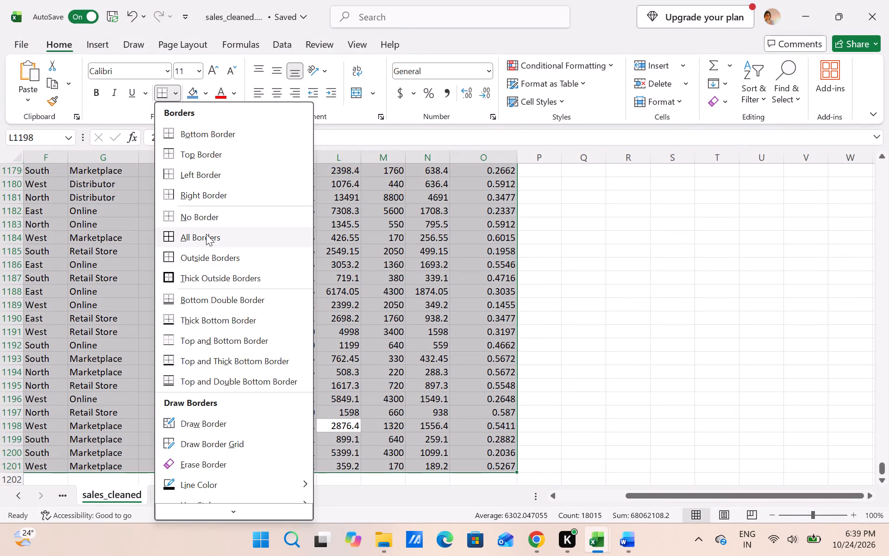
click(214, 278)
Make the header row of the sales data bold, from Order ID through Profit Margin.
scroll(214, 278, up, 16)
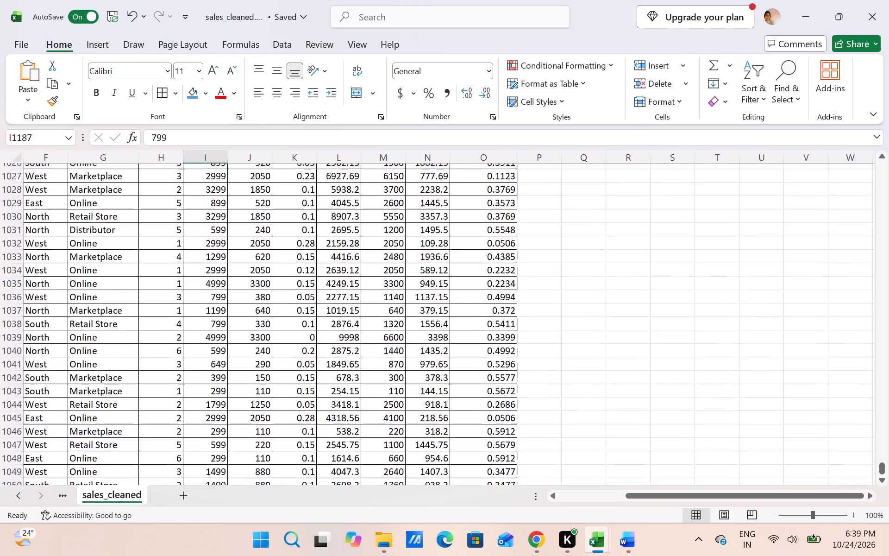
key(ctrl+Up)
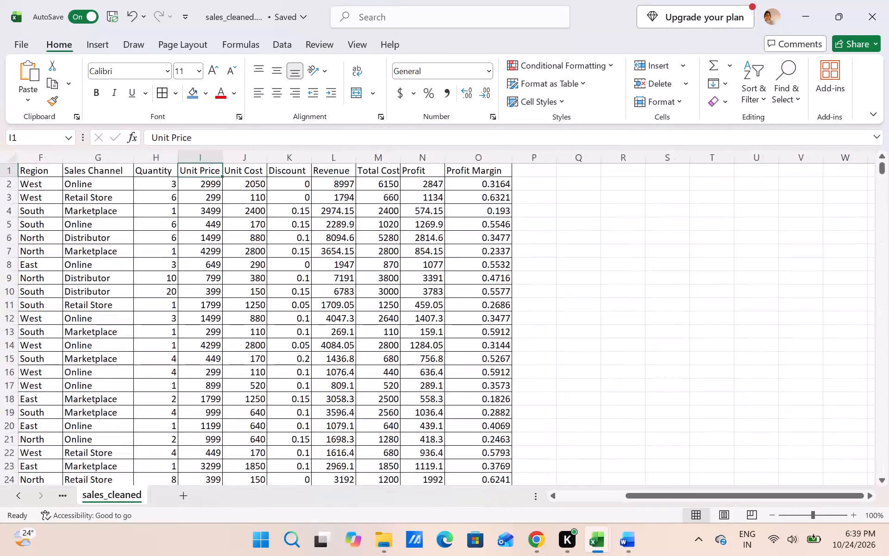
drag(40, 174, 457, 189)
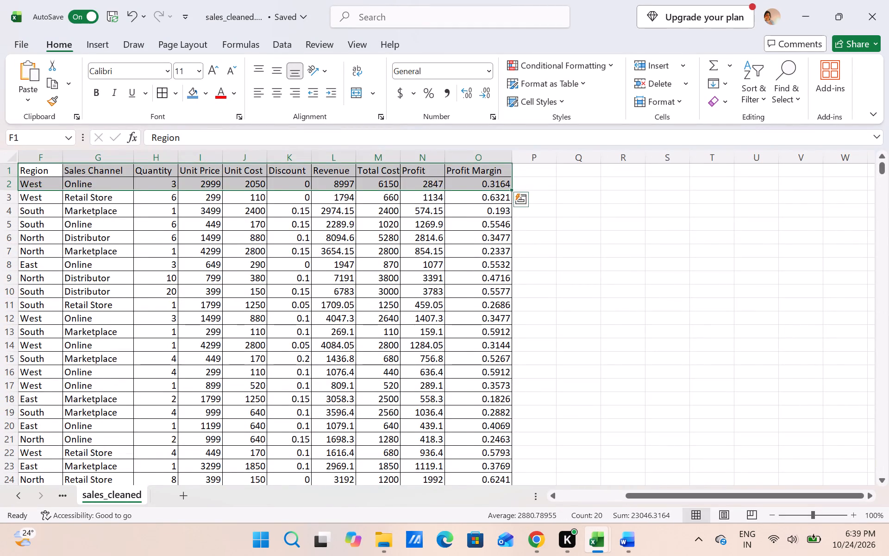
scroll(457, 189, right, 7)
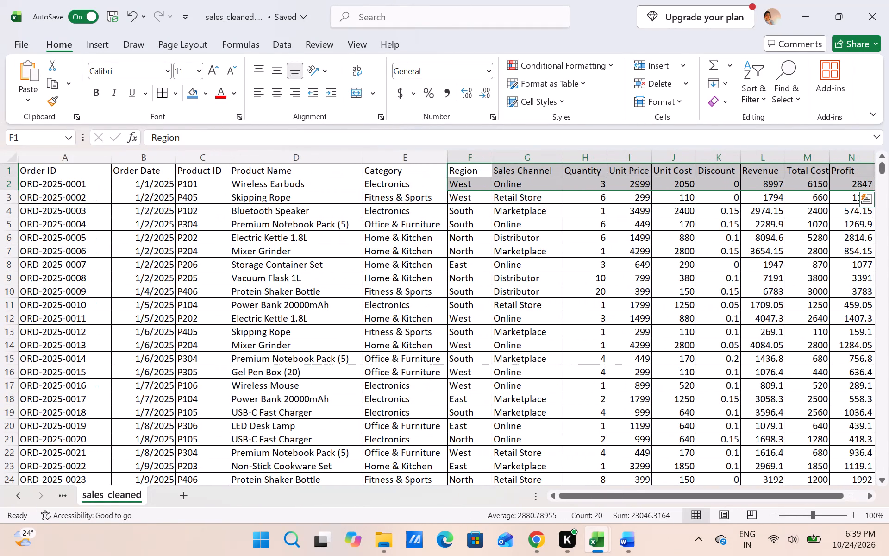
drag(56, 177, 150, 180)
click(150, 180)
drag(63, 171, 278, 196)
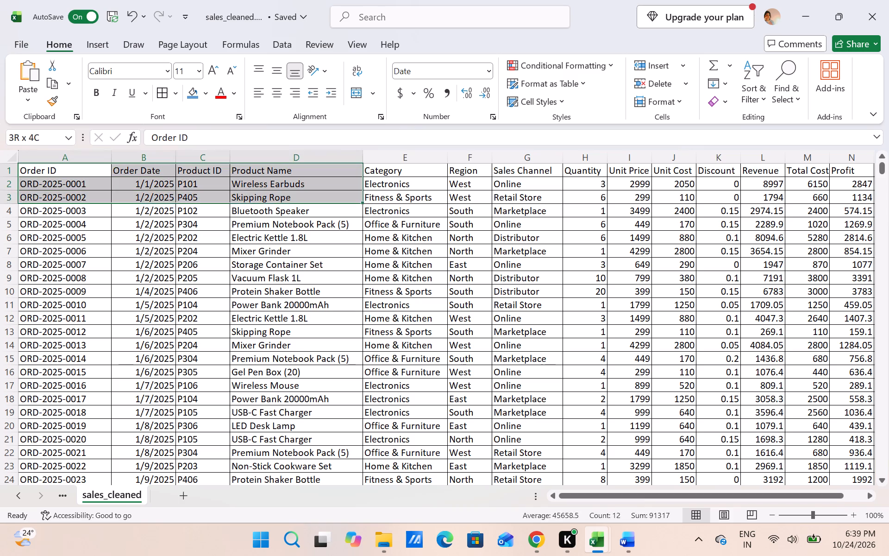
drag(278, 196, 754, 170)
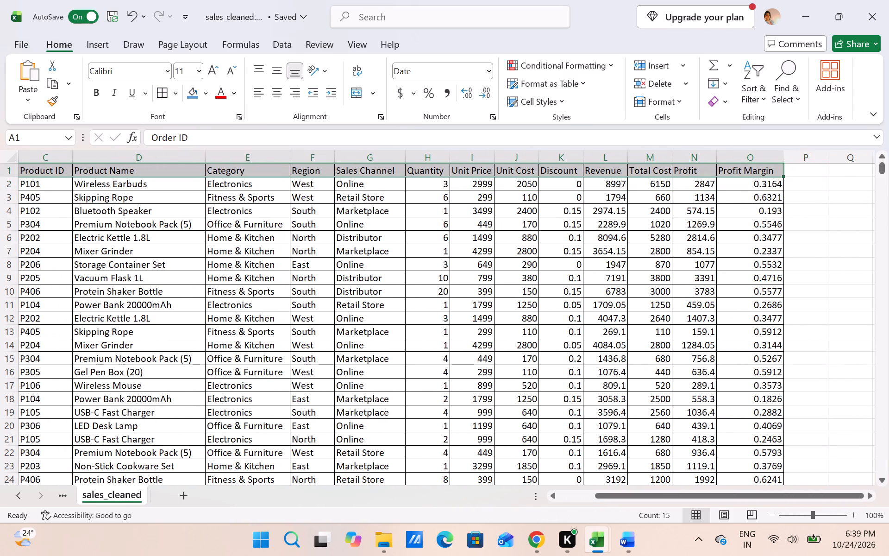
click(98, 94)
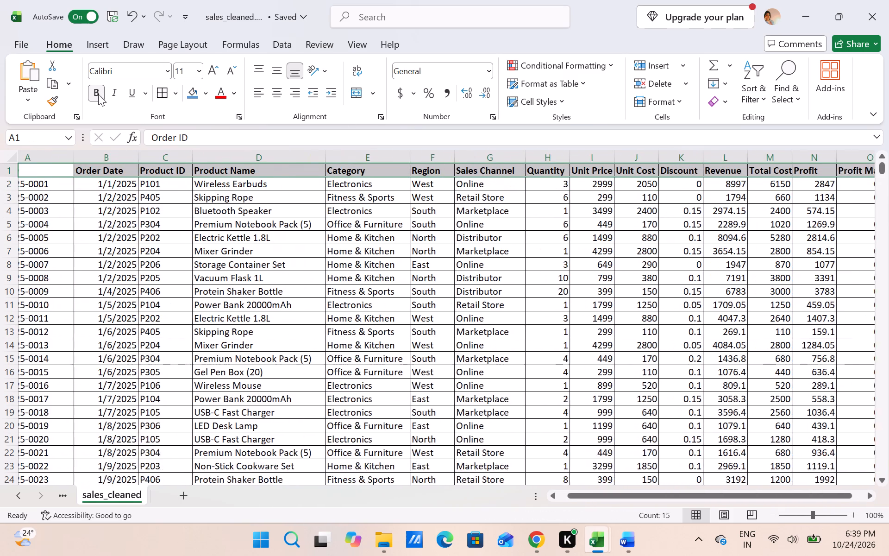
Apply Thick Outside Borders to the sales data's header row.
click(179, 90)
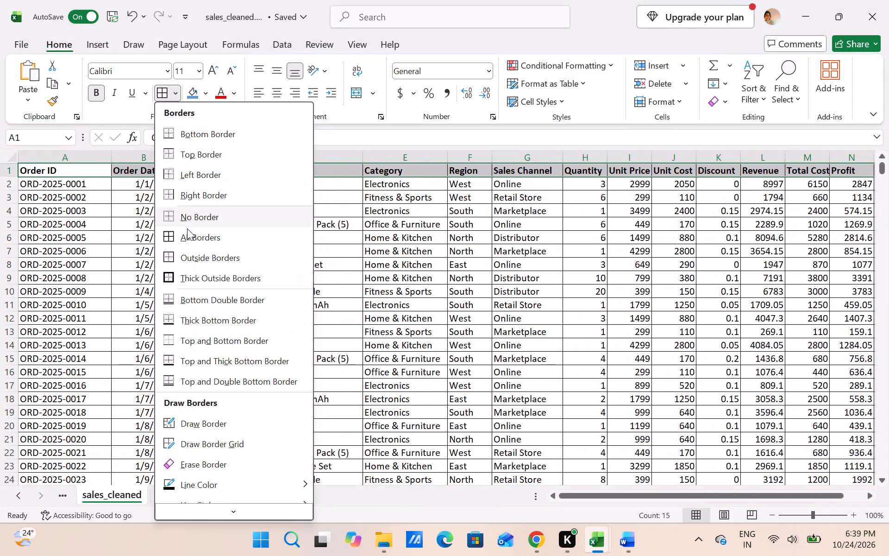
click(199, 272)
click(174, 304)
scroll(174, 304, right, 2)
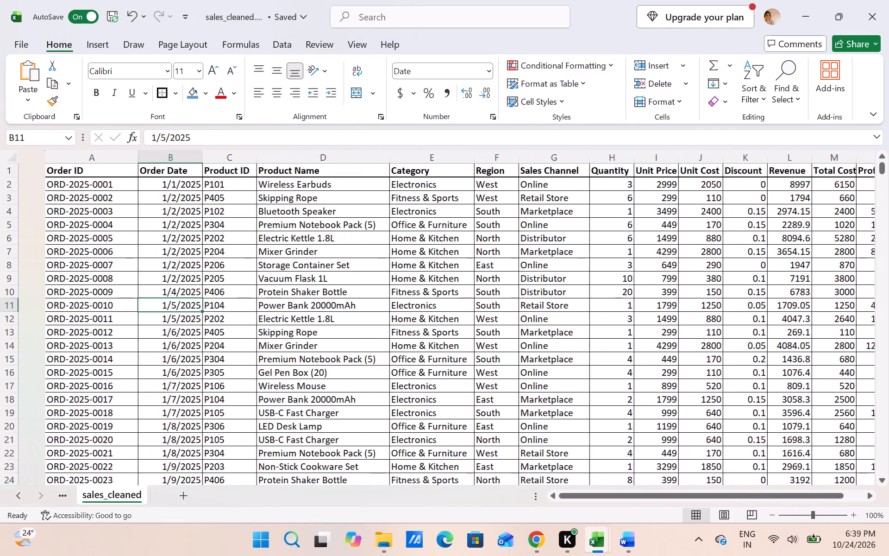
scroll(174, 304, right, 2)
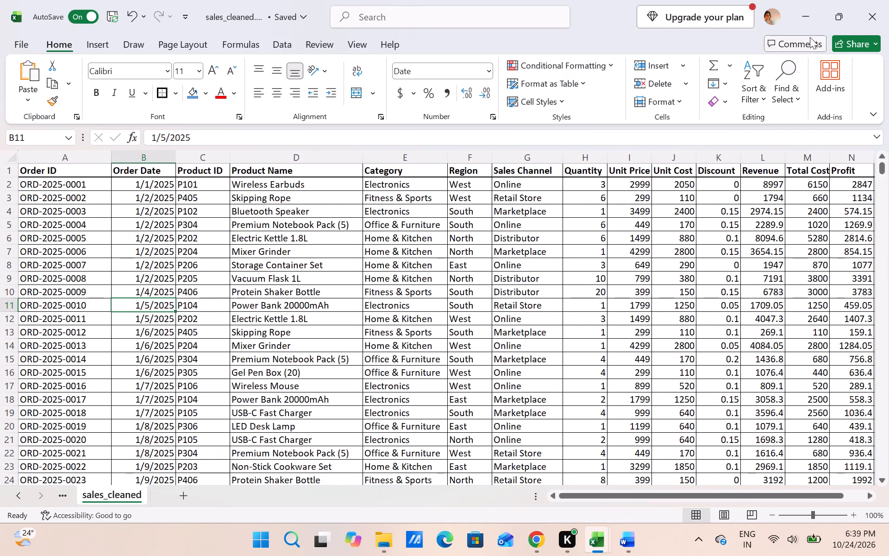
Return to the DashBoard sheet and widen the PivotTable Fields pane.
click(14, 495)
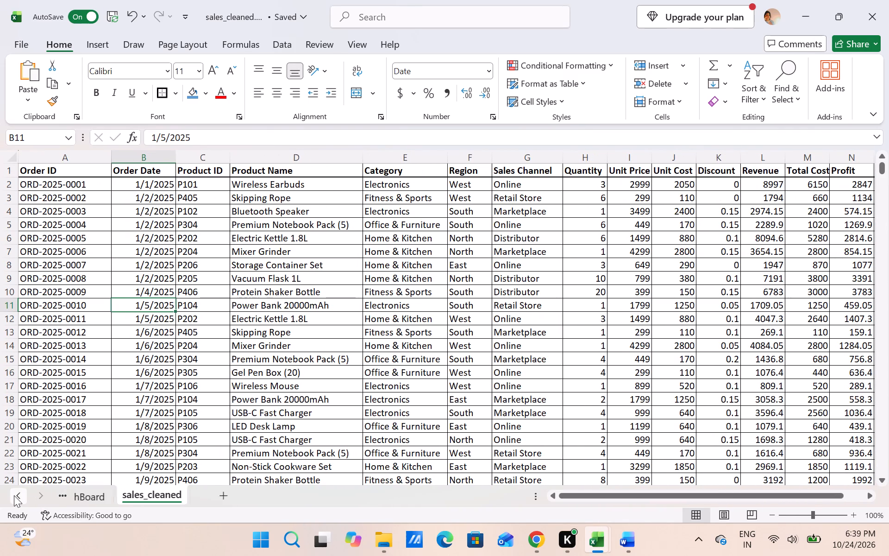
click(108, 488)
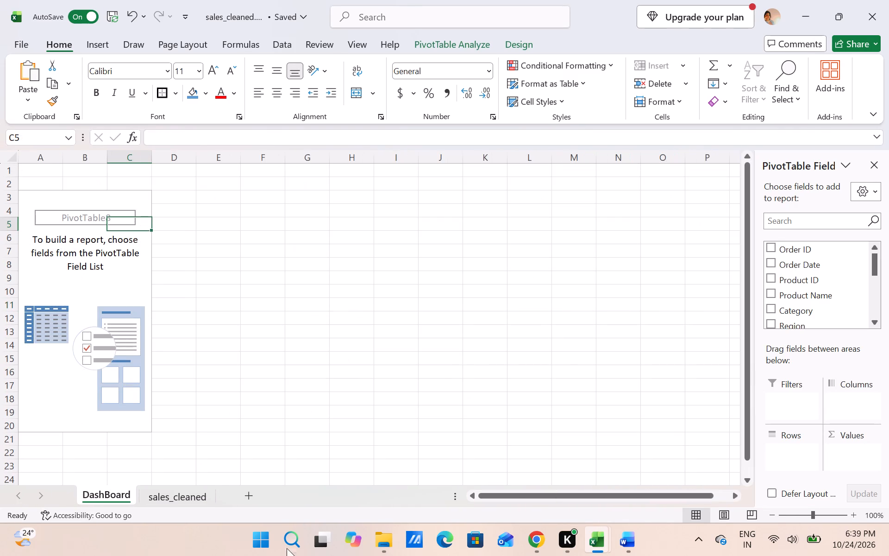
drag(756, 171, 664, 188)
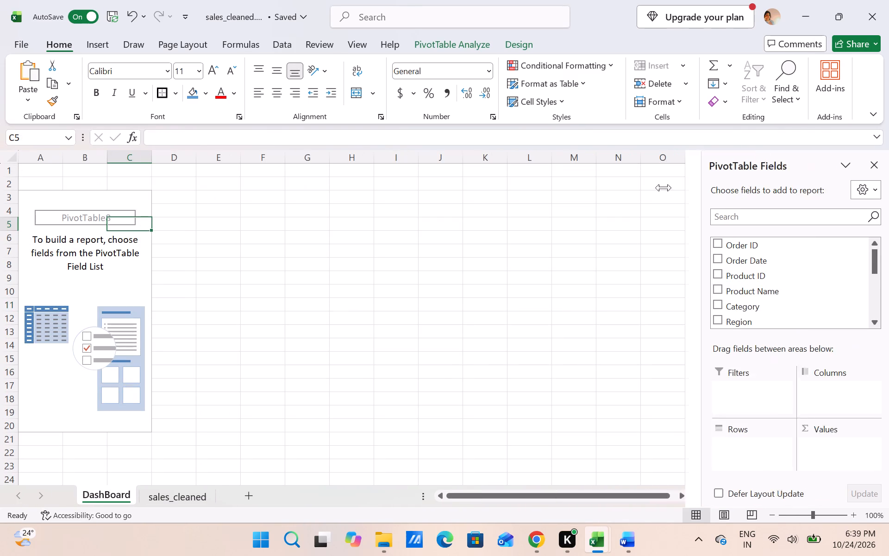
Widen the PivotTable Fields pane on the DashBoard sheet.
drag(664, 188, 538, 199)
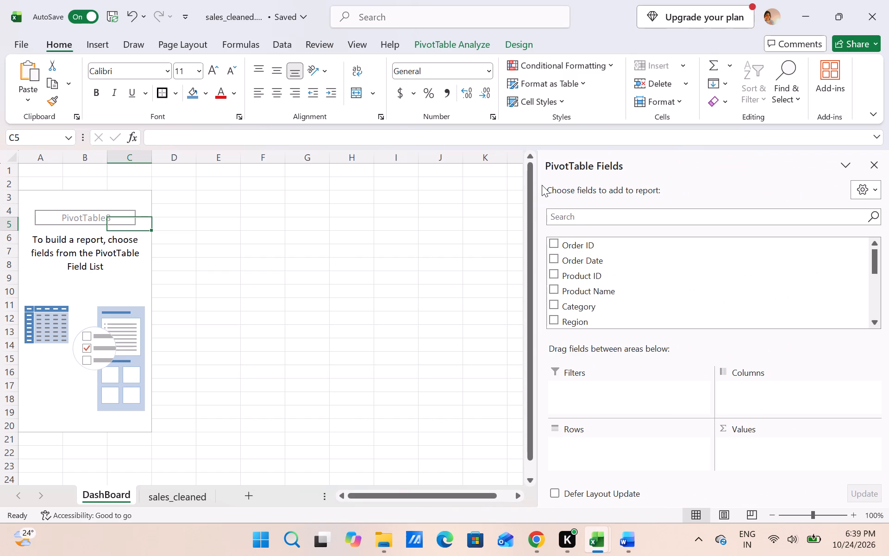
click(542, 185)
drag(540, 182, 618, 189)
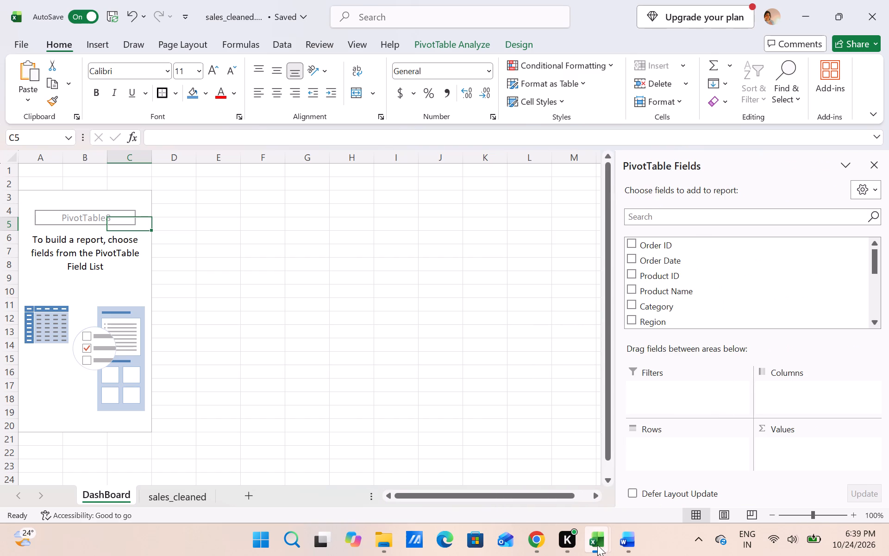
Switch to the YouTube Excel tutorial in Chrome and place it side by side with the workbook, with Excel on the left.
click(539, 488)
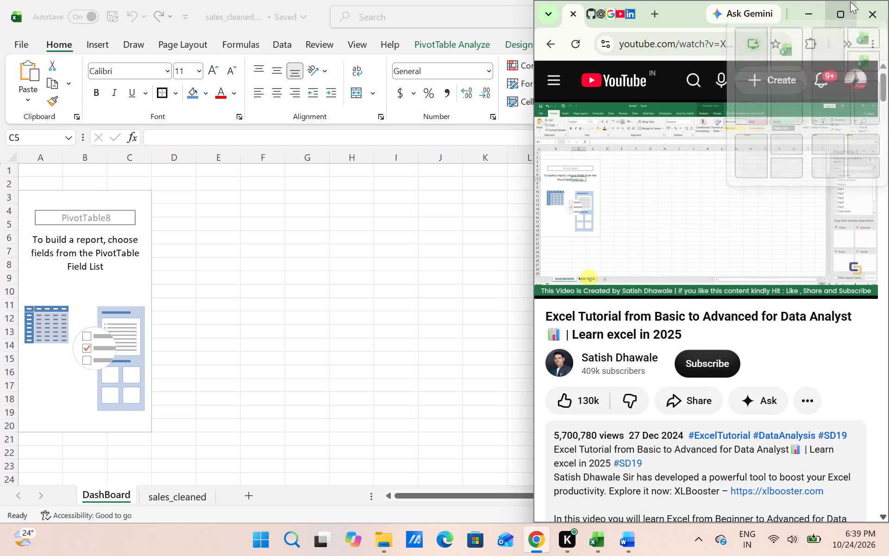
click(836, 91)
click(637, 143)
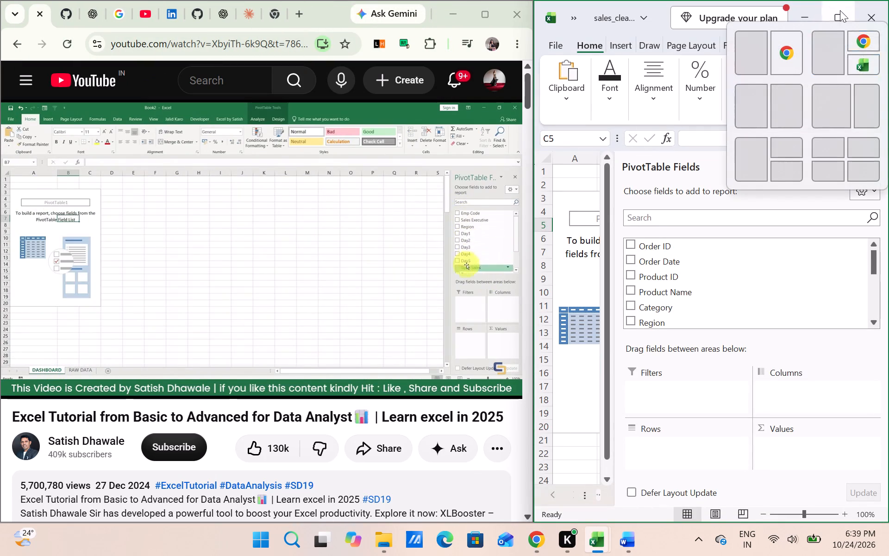
click(826, 116)
double_click(618, 183)
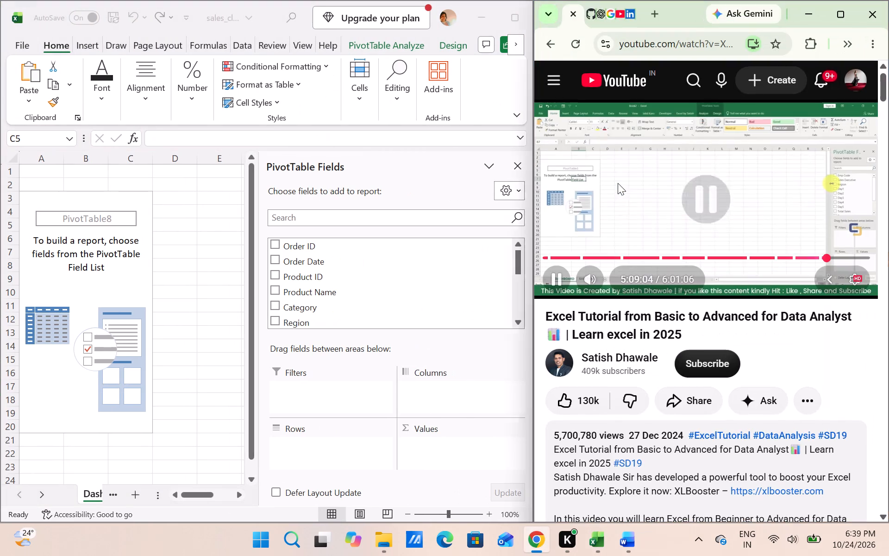
click(698, 174)
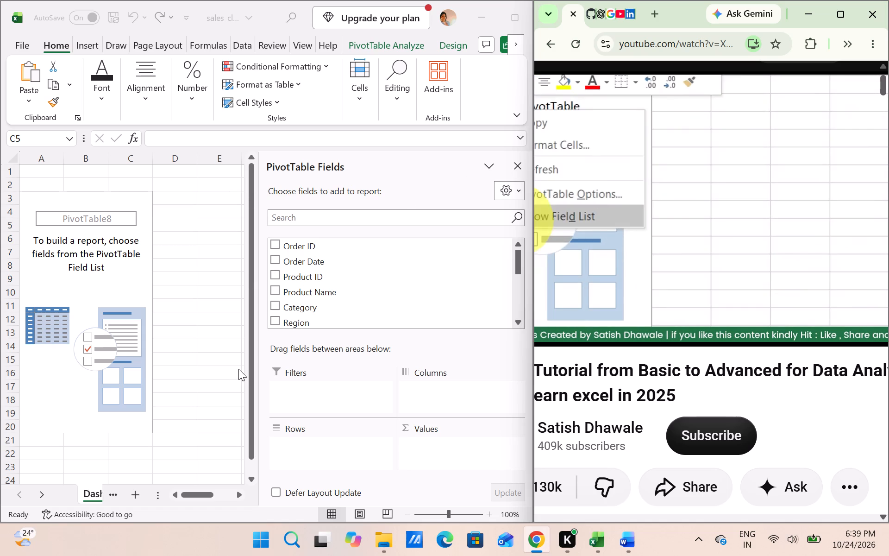
Narrow the PivotTable Fields pane in the maximized workbook and restore the side-by-side layout with the tutorial.
click(498, 11)
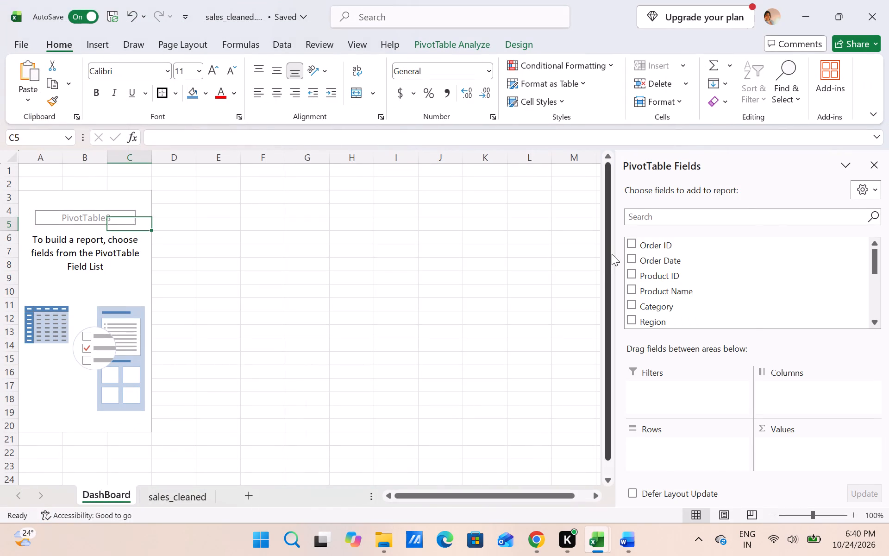
drag(618, 210, 724, 215)
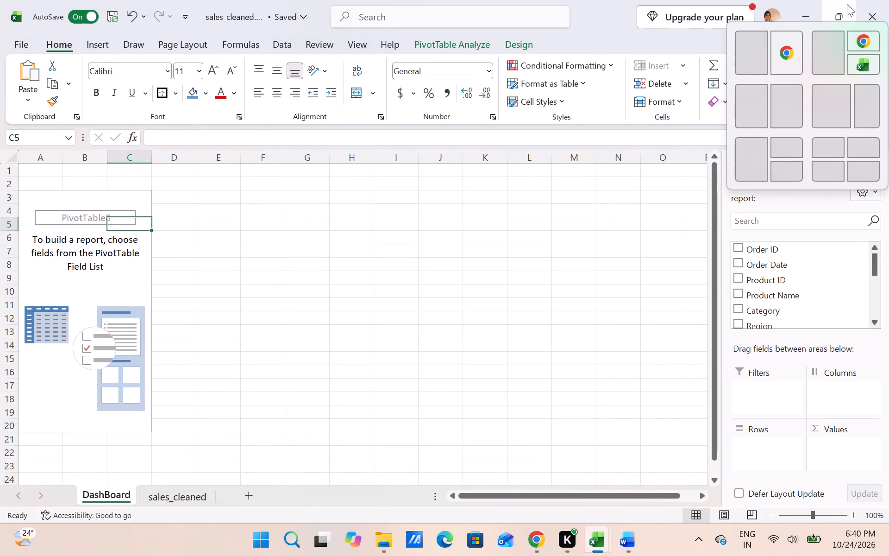
click(825, 106)
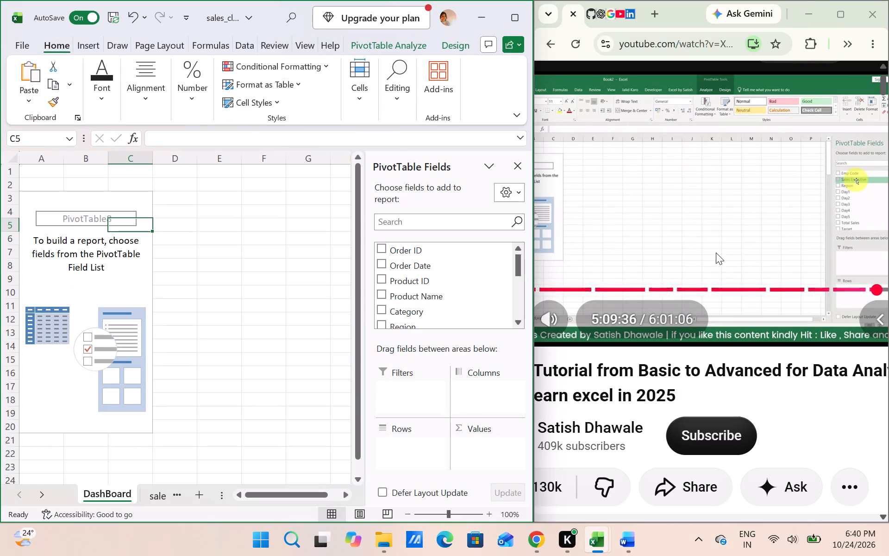
Add the Product Name field to the Rows area of the empty pivot table.
scroll(421, 284, up, 2)
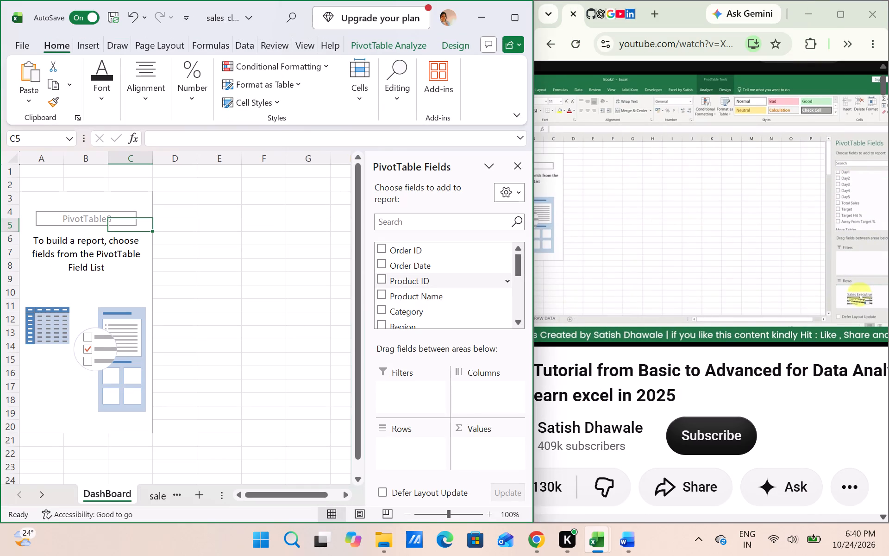
scroll(421, 284, down, 1)
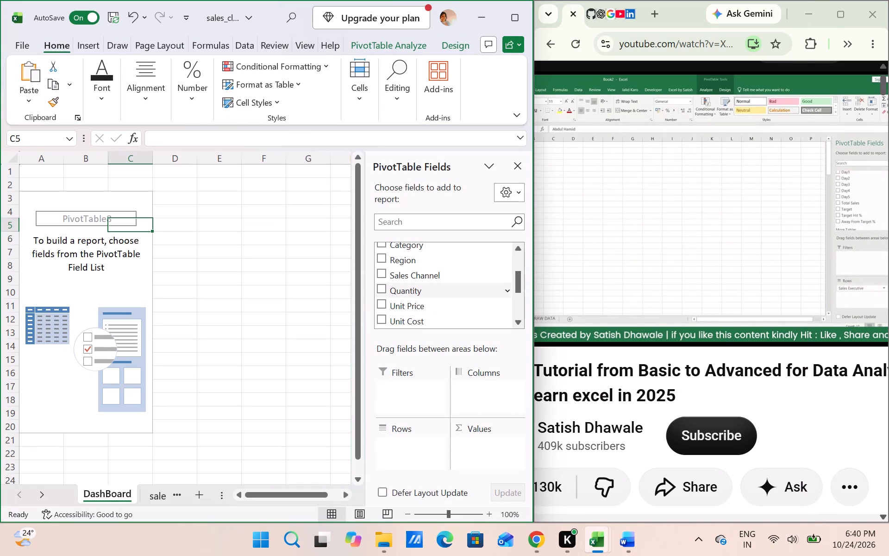
scroll(421, 284, right, 2)
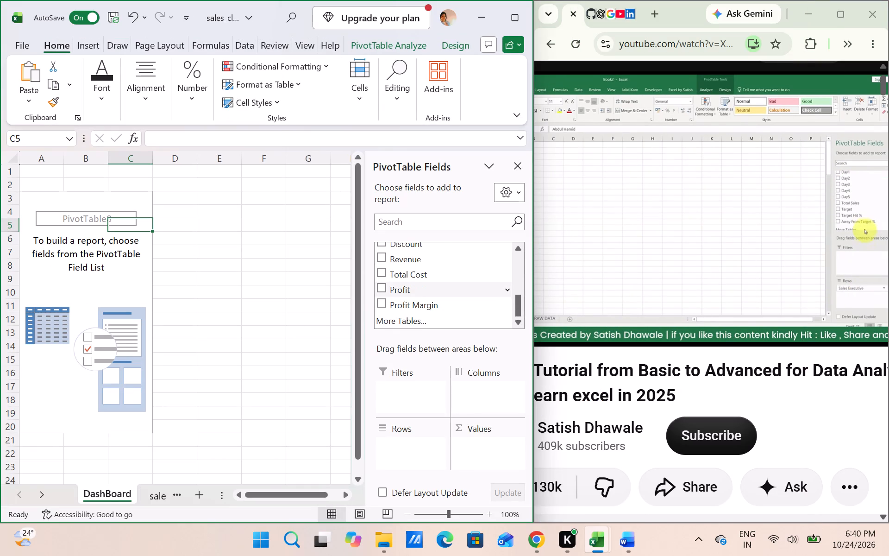
scroll(421, 284, right, 1)
drag(420, 296, 417, 354)
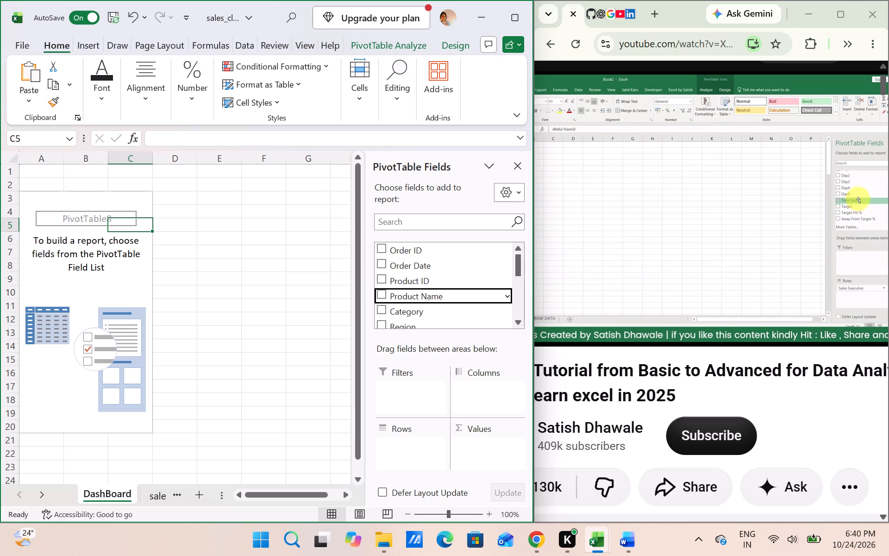
drag(417, 354, 405, 453)
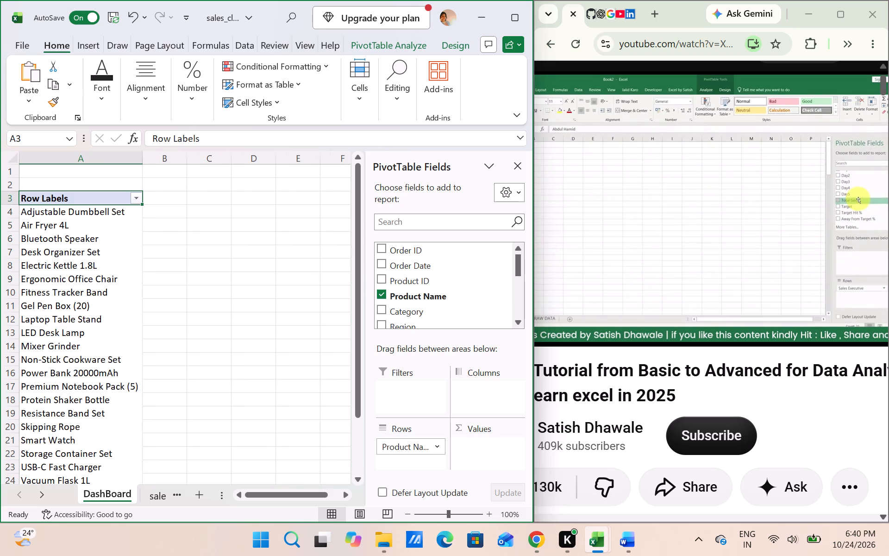
Add the Unit Price field to the pivot table's Values area as a sum.
scroll(484, 302, up, 1)
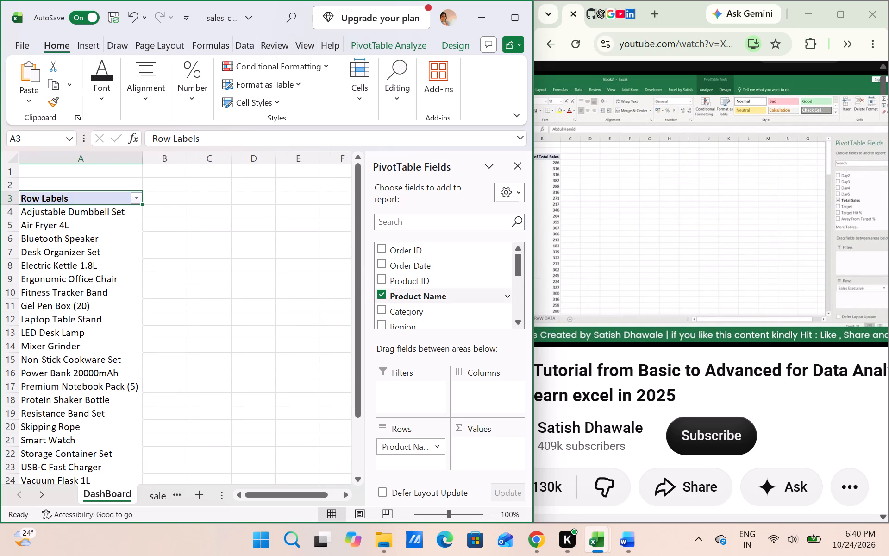
scroll(464, 291, down, 3)
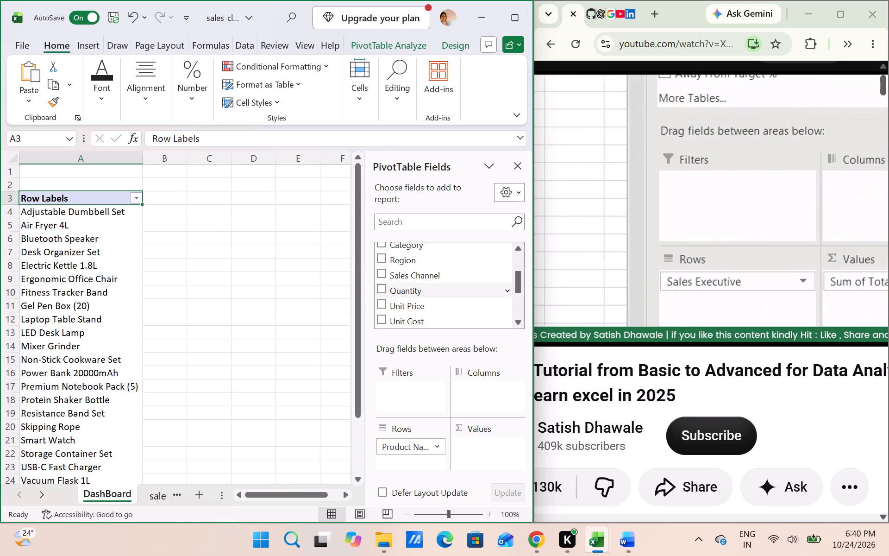
scroll(464, 291, down, 1)
scroll(464, 291, up, 1)
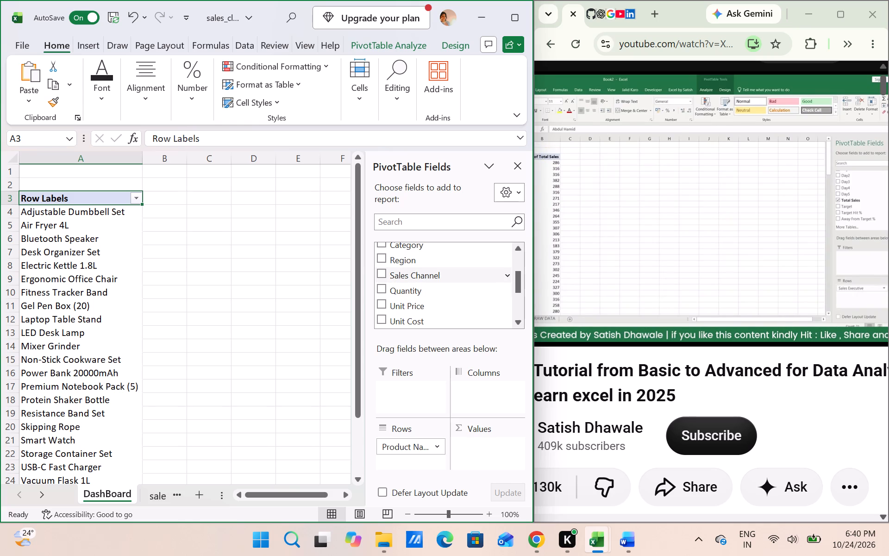
scroll(434, 276, up, 1)
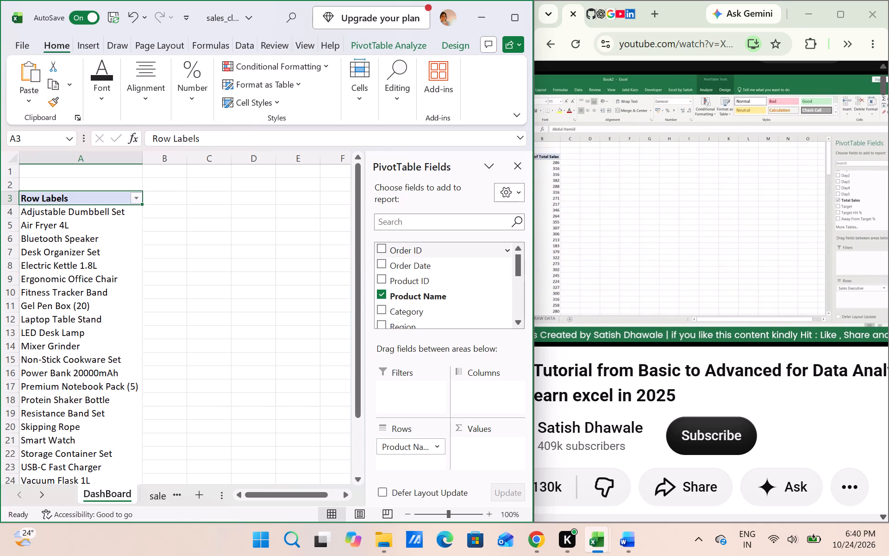
scroll(414, 295, down, 1)
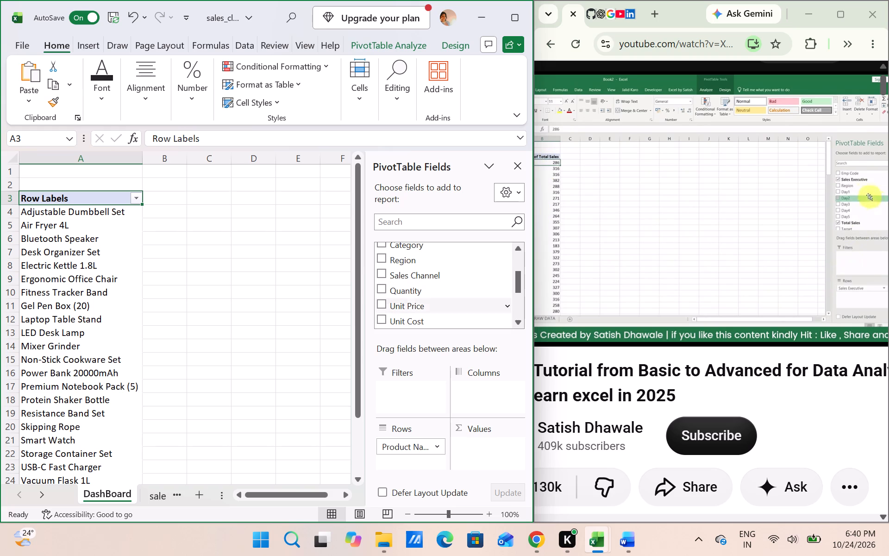
drag(410, 306, 491, 455)
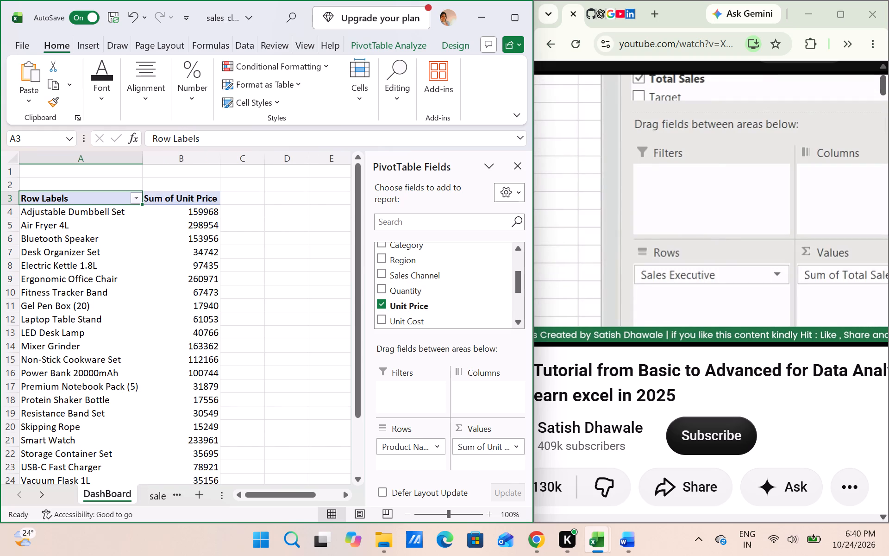
Apply a value filter to the pivot table's row labels, keeping the top 5 products by Sum of Unit Price.
scroll(137, 296, right, 1)
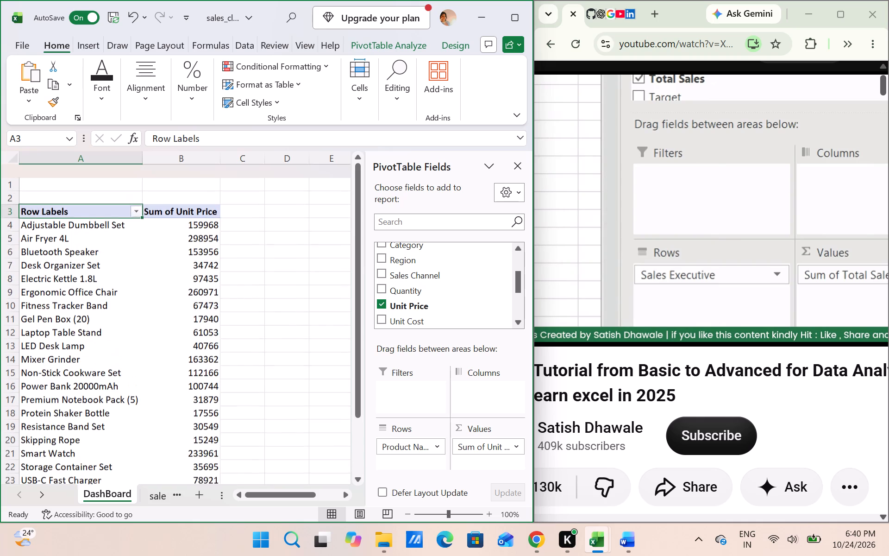
click(138, 202)
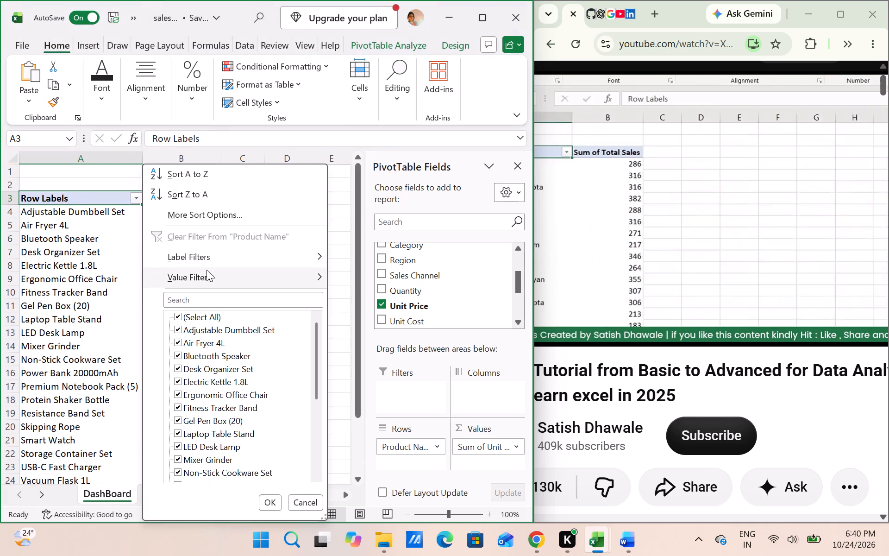
click(208, 274)
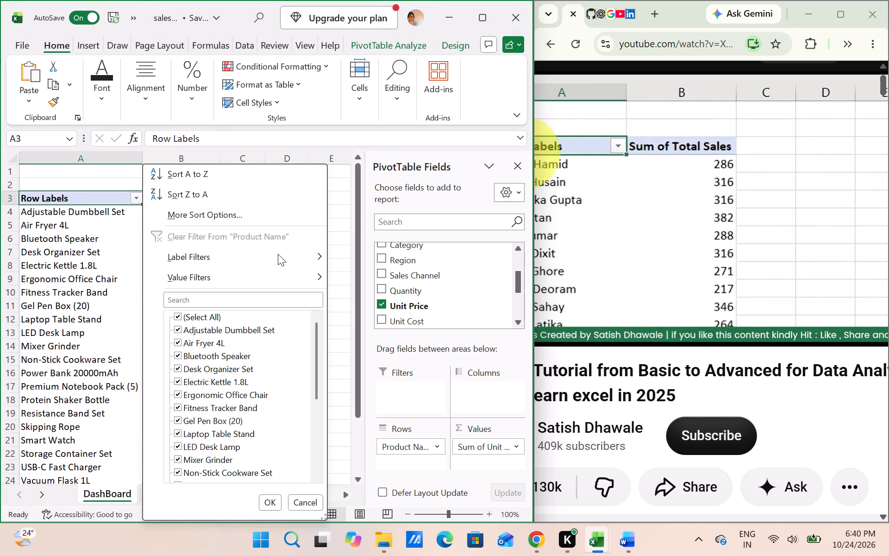
click(274, 274)
click(367, 462)
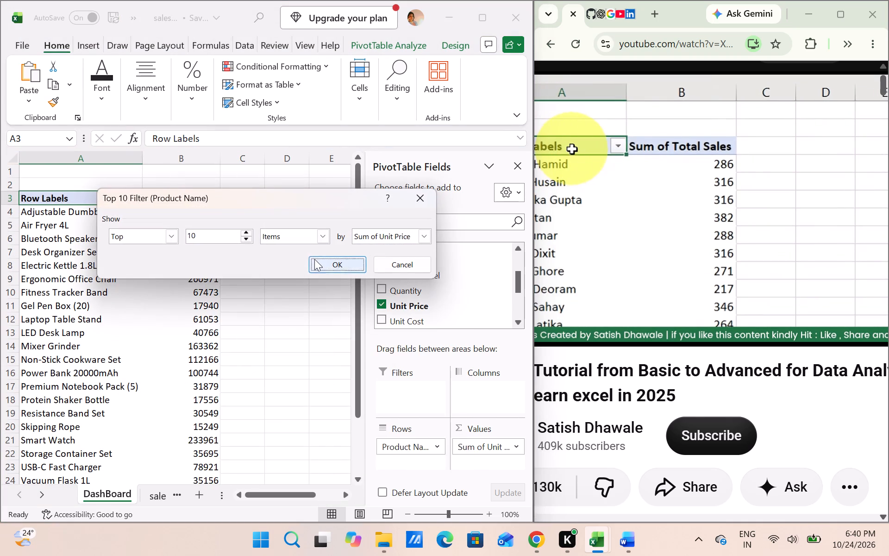
Set the Product Name filter to show the top 5 items by Sum of Unit Price and apply it.
triple_click(246, 230)
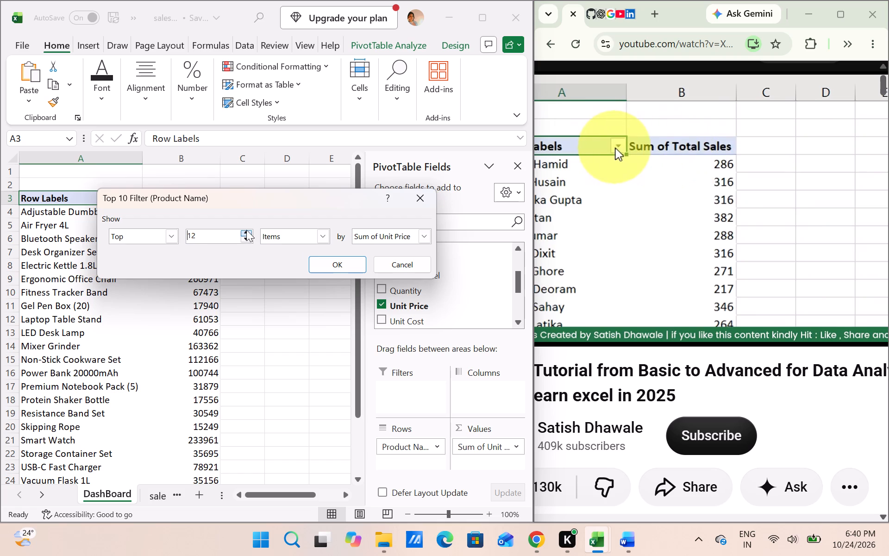
triple_click(246, 238)
double_click(246, 238)
double_click(246, 238)
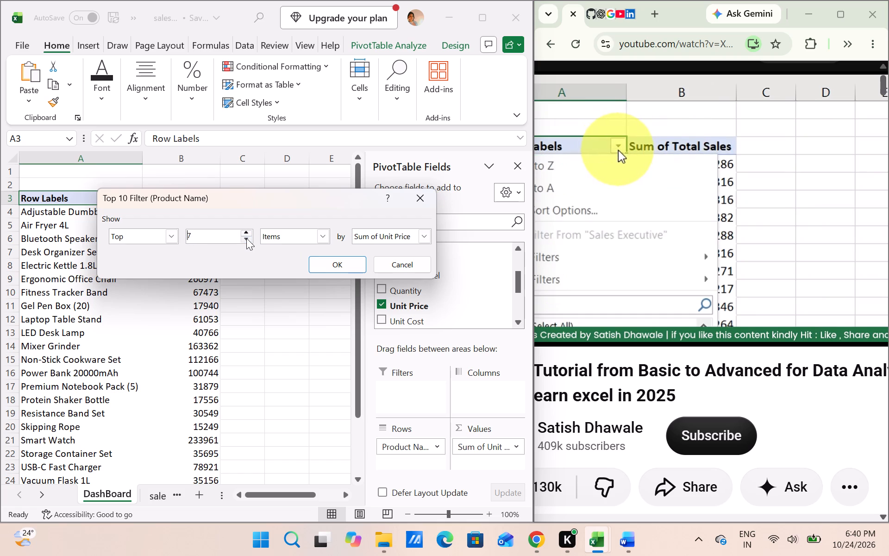
click(246, 238)
click(331, 267)
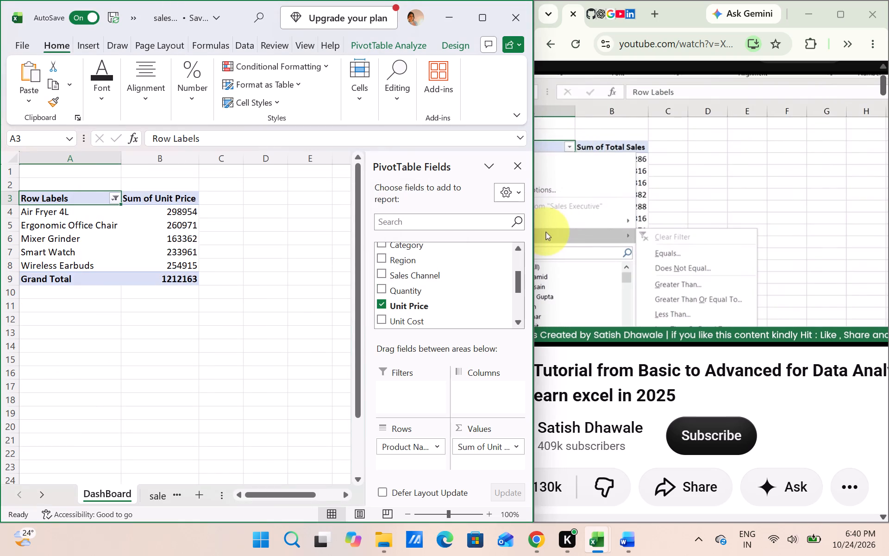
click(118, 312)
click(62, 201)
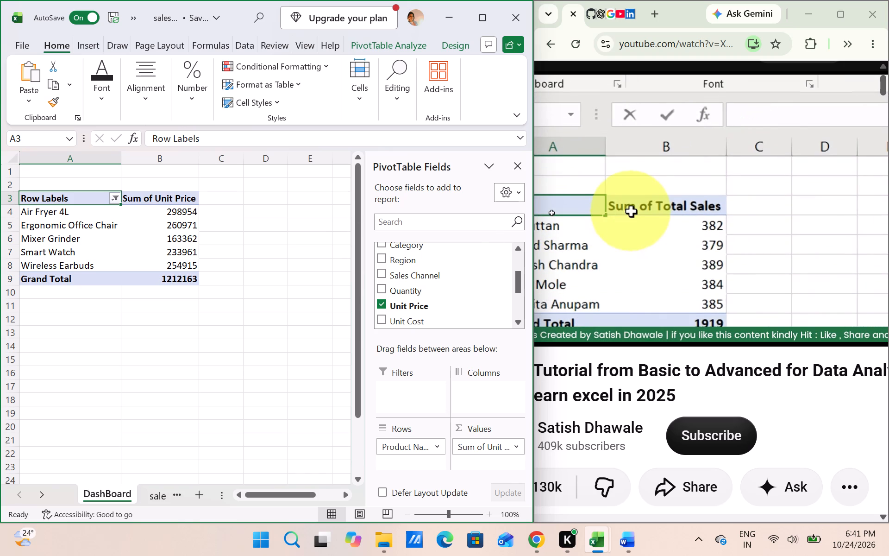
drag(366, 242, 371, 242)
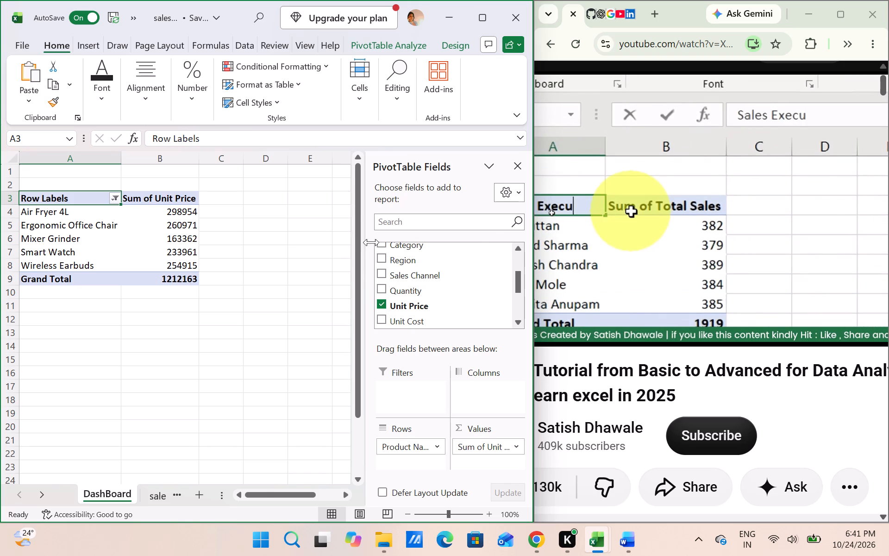
Narrow the PivotTable Fields pane and give the pivot table the light-orange Medium style with black header and total rows.
drag(371, 242, 450, 247)
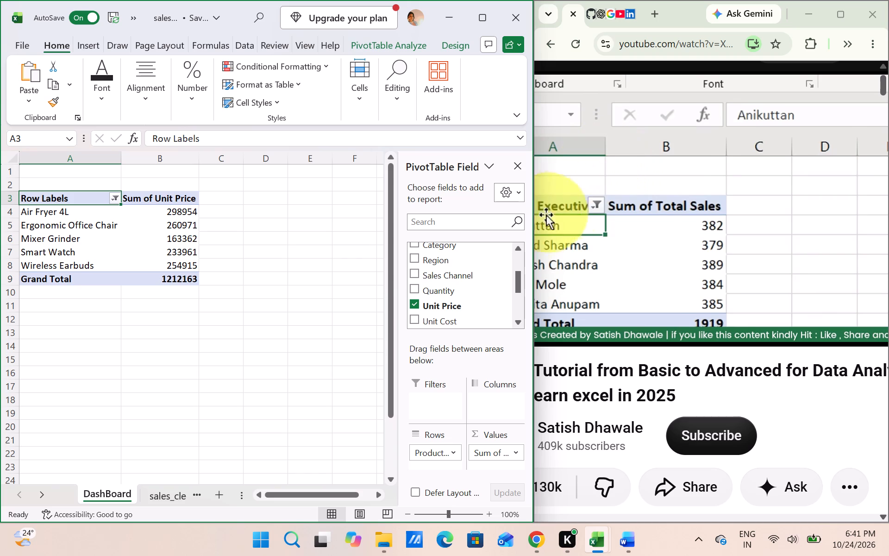
drag(76, 196, 178, 270)
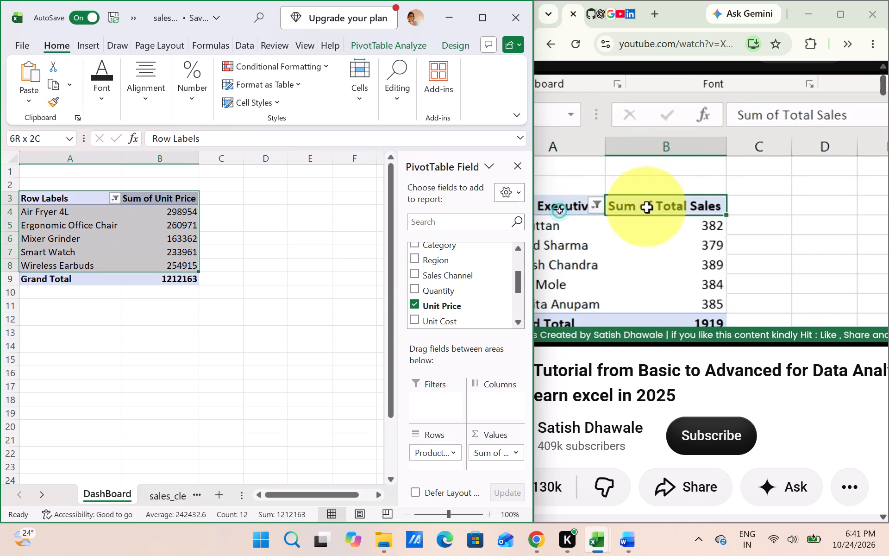
drag(178, 270, 179, 278)
click(444, 45)
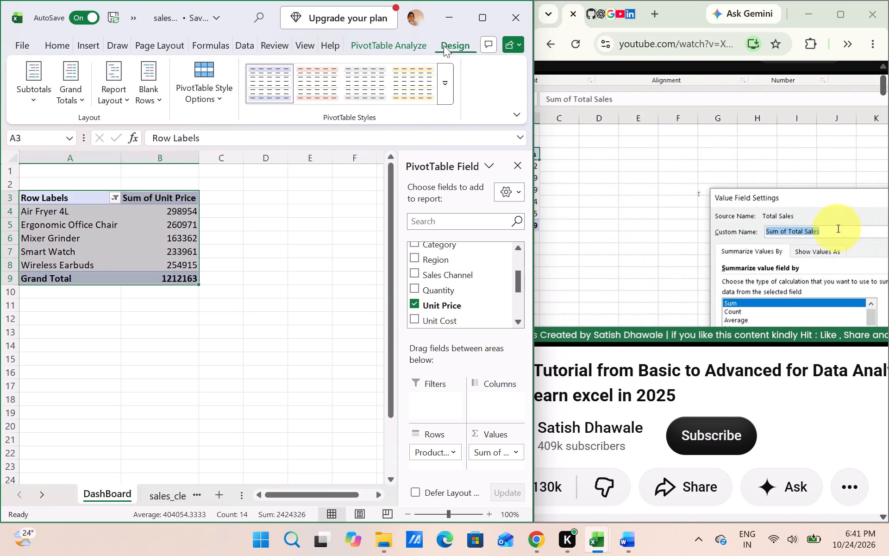
click(442, 71)
click(349, 412)
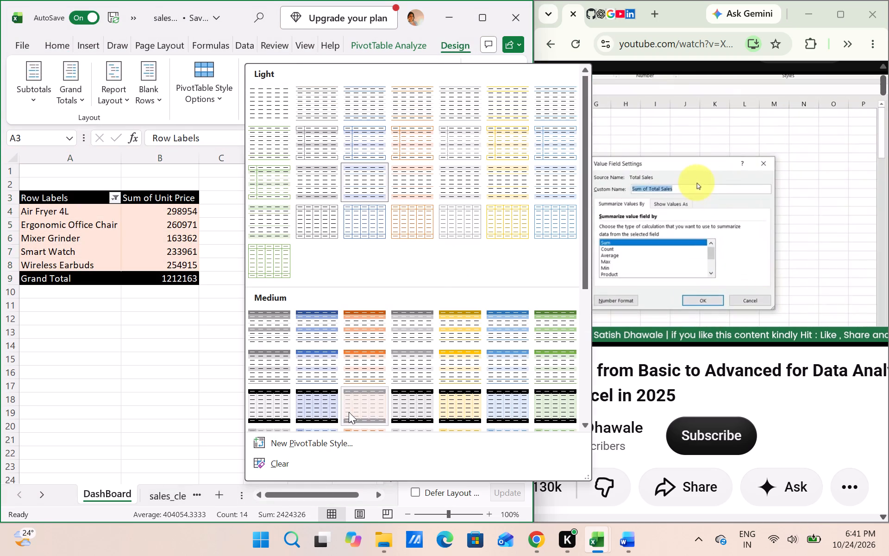
click(235, 239)
Copy the whole pivot table A3:B9, including its Grand Total row, and paste the copy at D3.
drag(80, 194, 167, 290)
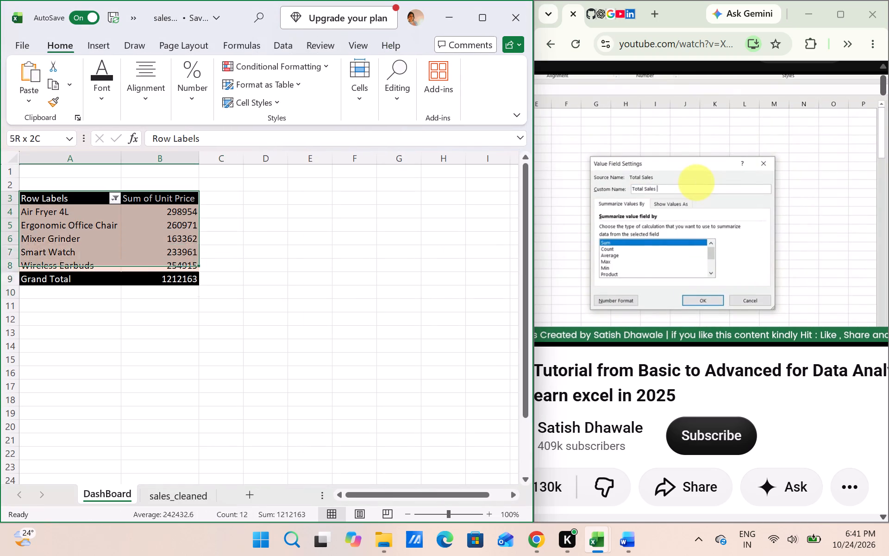
drag(167, 290, 187, 279)
click(187, 279)
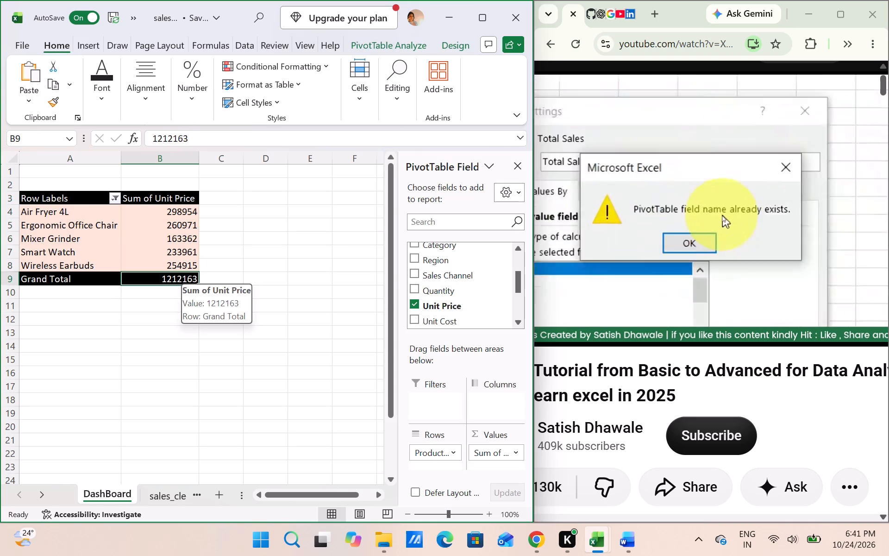
drag(60, 195, 173, 278)
key(ctrl+c)
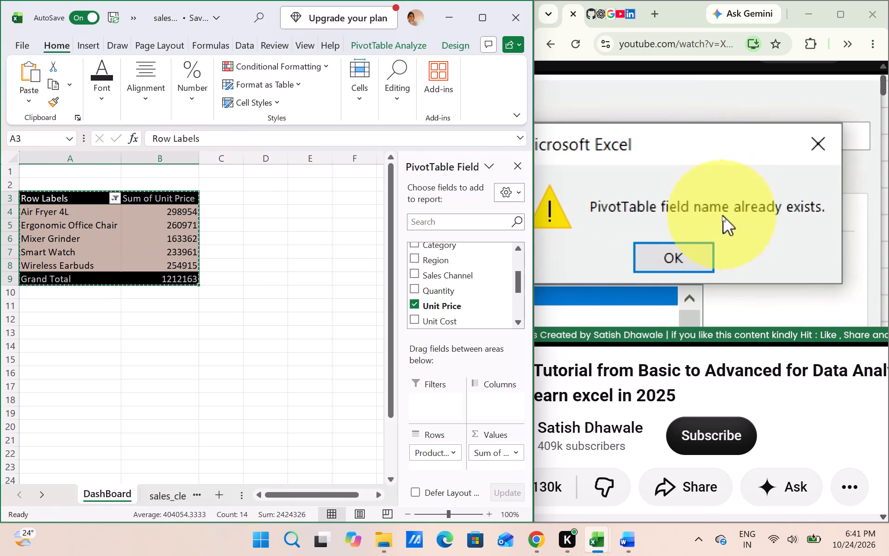
click(259, 202)
key(ctrl+v)
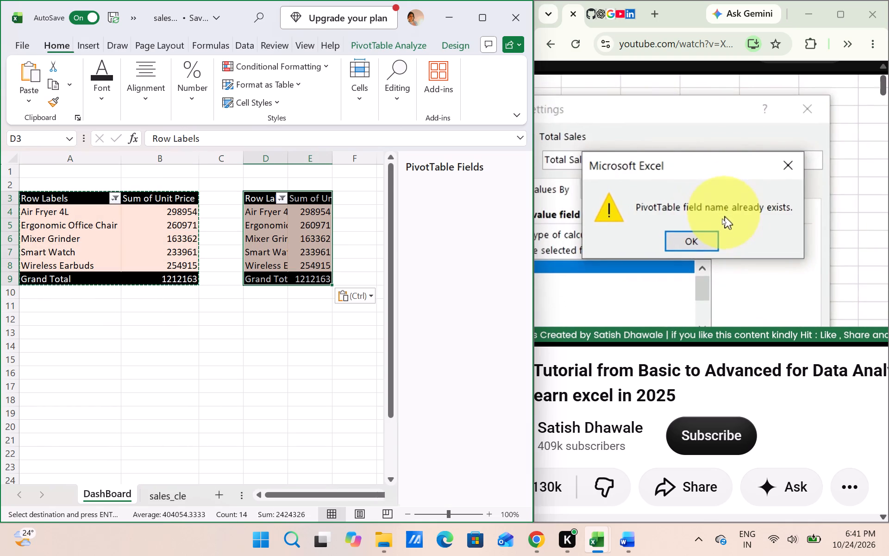
Widen column D to about 12.36 and column E to about 14.91 for the copied pivot table.
drag(290, 156, 312, 158)
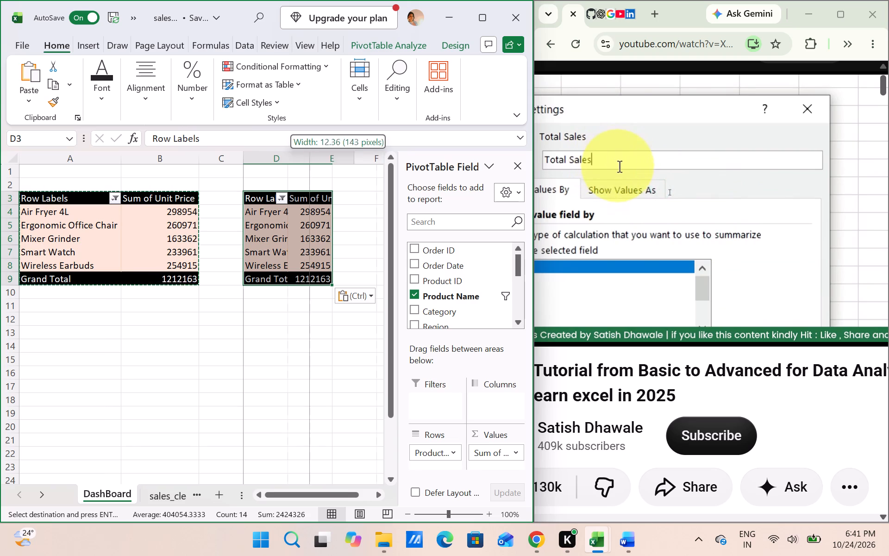
drag(353, 161, 371, 166)
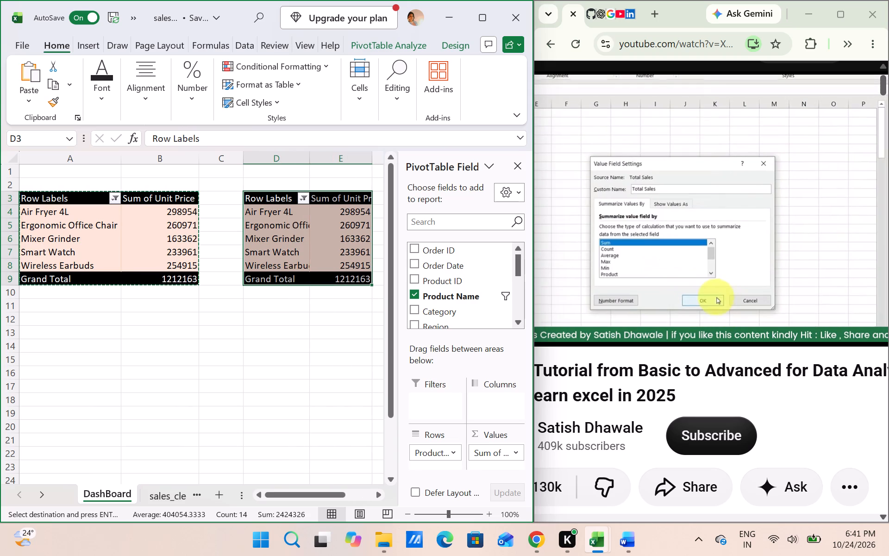
drag(371, 166, 386, 168)
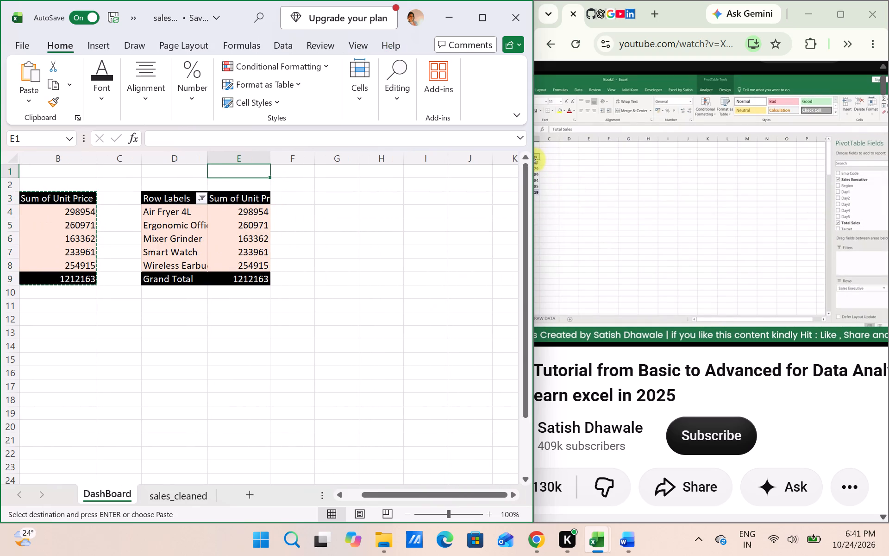
drag(270, 158, 302, 161)
scroll(160, 223, right, 1)
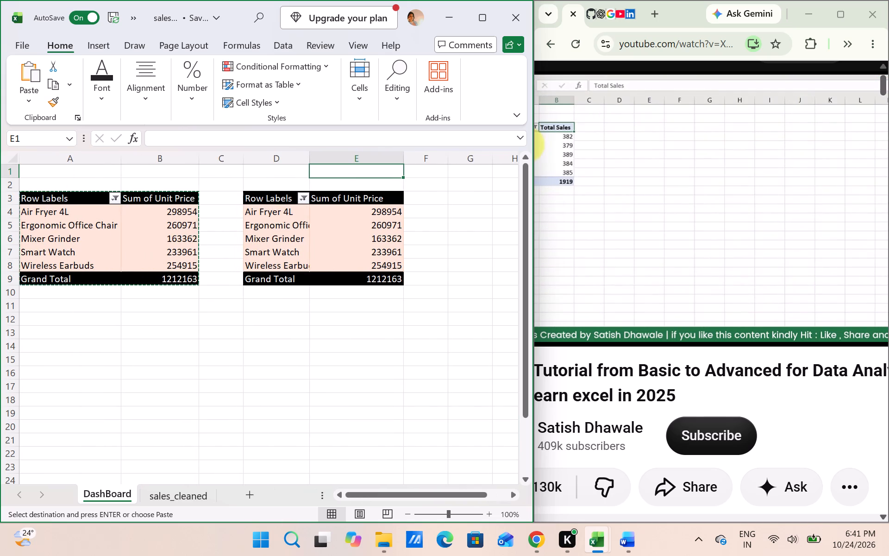
drag(404, 158, 389, 162)
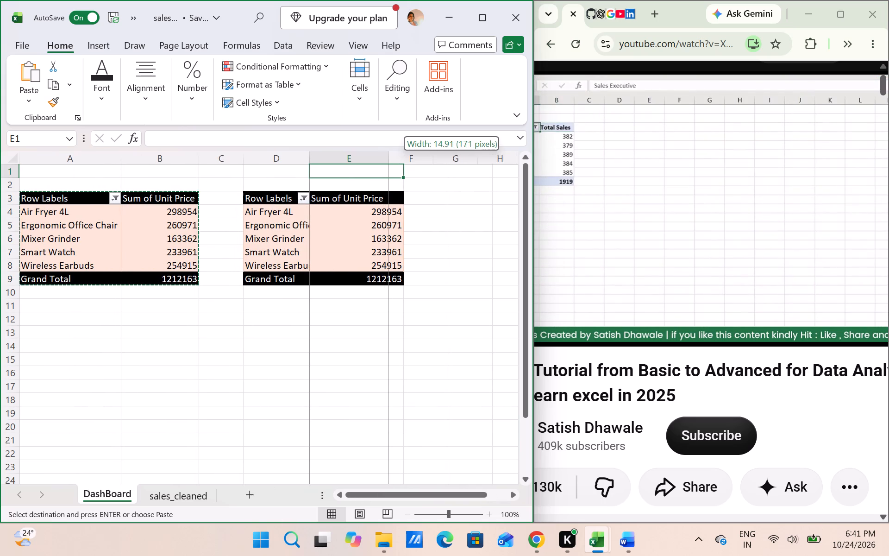
scroll(268, 351, right, 1)
click(102, 389)
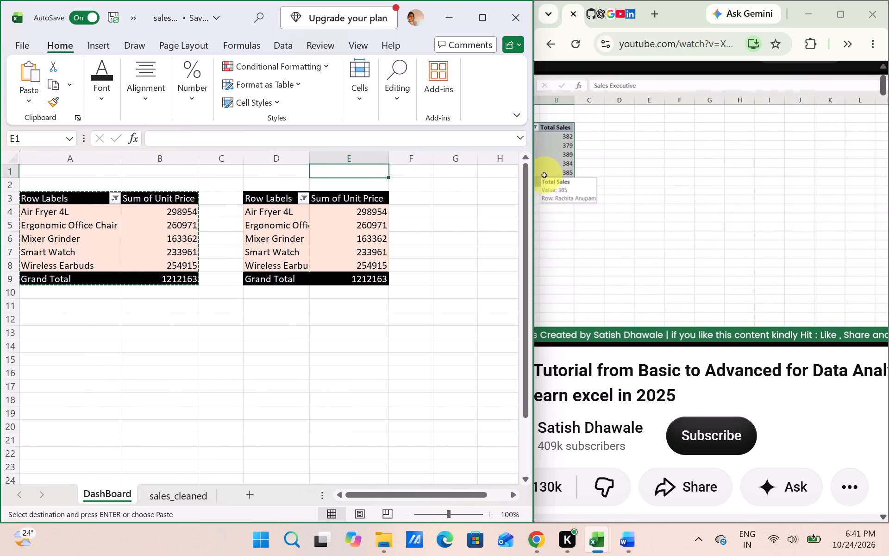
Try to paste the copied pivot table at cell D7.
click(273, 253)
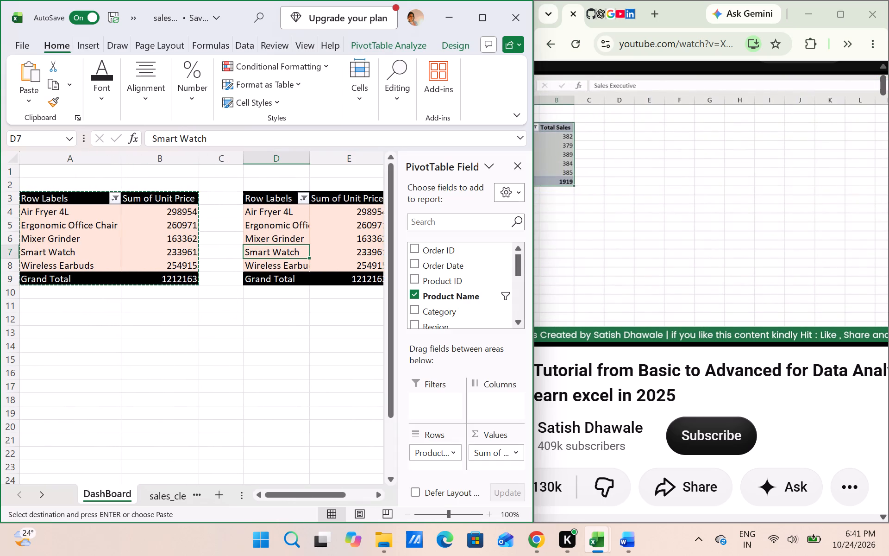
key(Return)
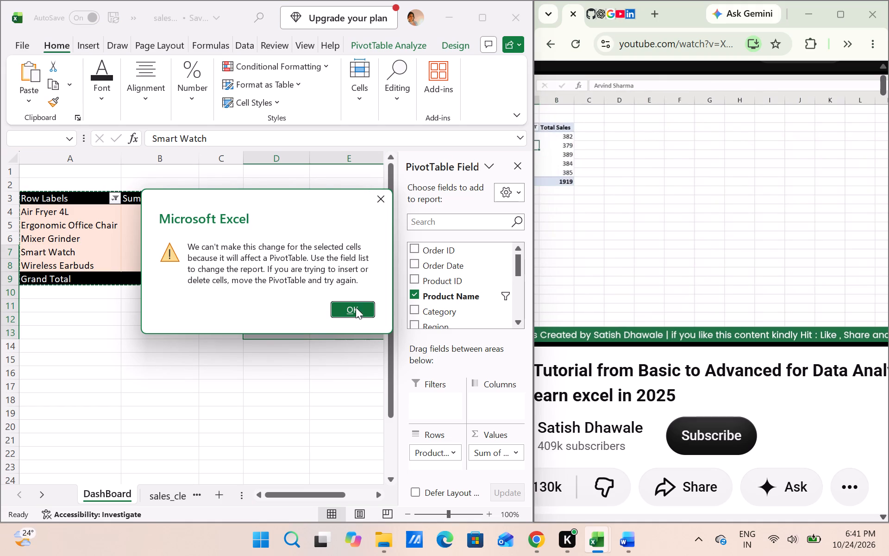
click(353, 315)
Paste the copied pivot table over the existing copy in D3:E9, and deselect it.
click(267, 210)
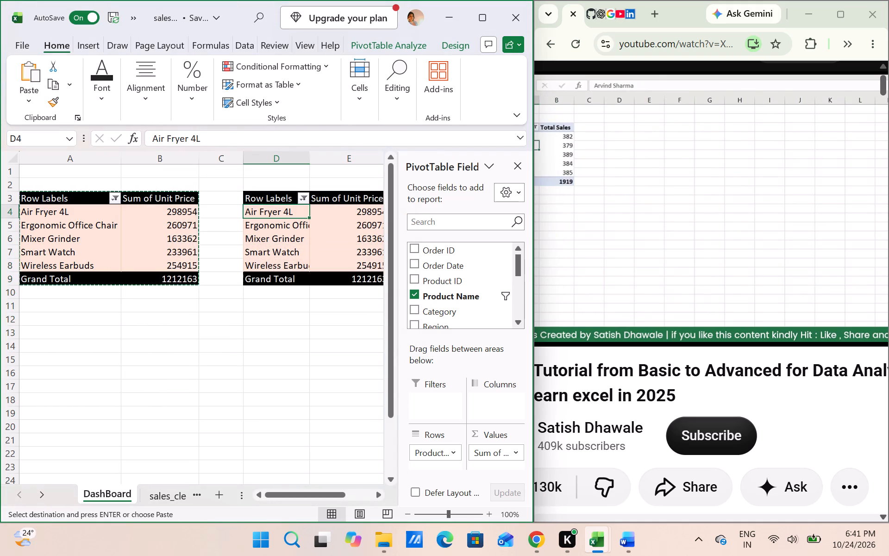
drag(265, 193, 359, 282)
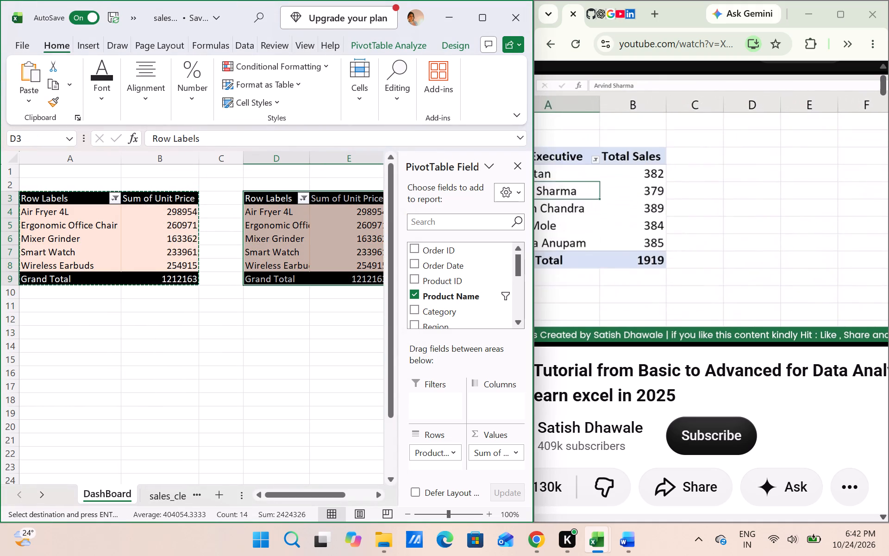
scroll(359, 282, left, 1)
key(Return)
scroll(359, 282, right, 3)
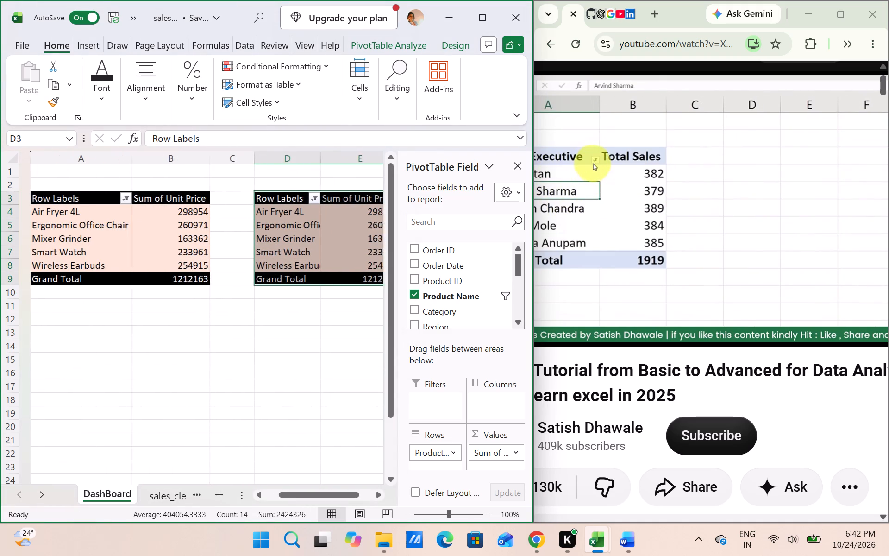
click(217, 337)
In the PivotTable Options of the pivot table at A3, turn off autofitting column widths on update.
click(114, 200)
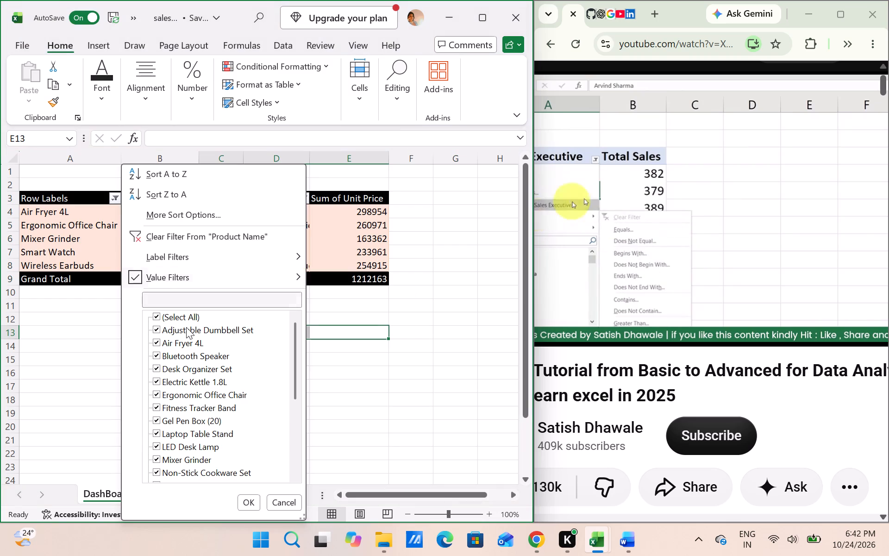
click(70, 307)
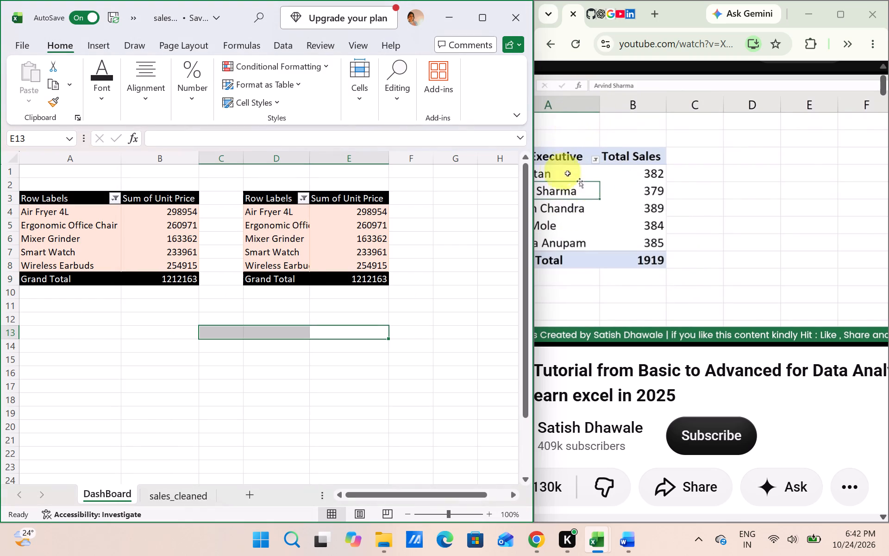
right_click(63, 202)
click(130, 331)
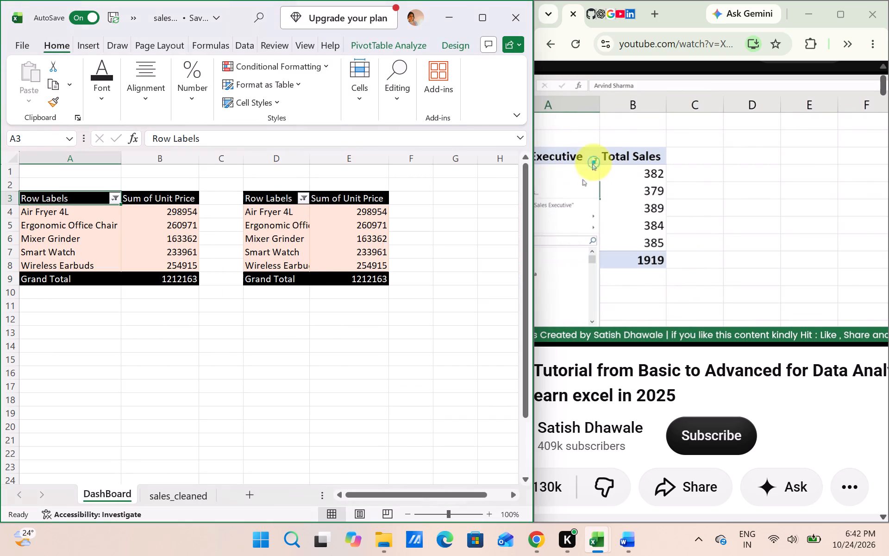
right_click(89, 194)
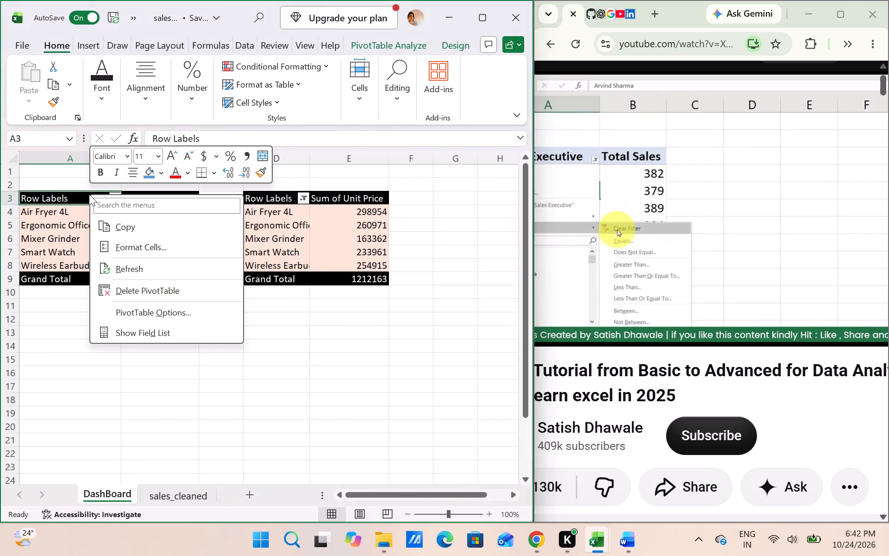
click(147, 302)
click(153, 316)
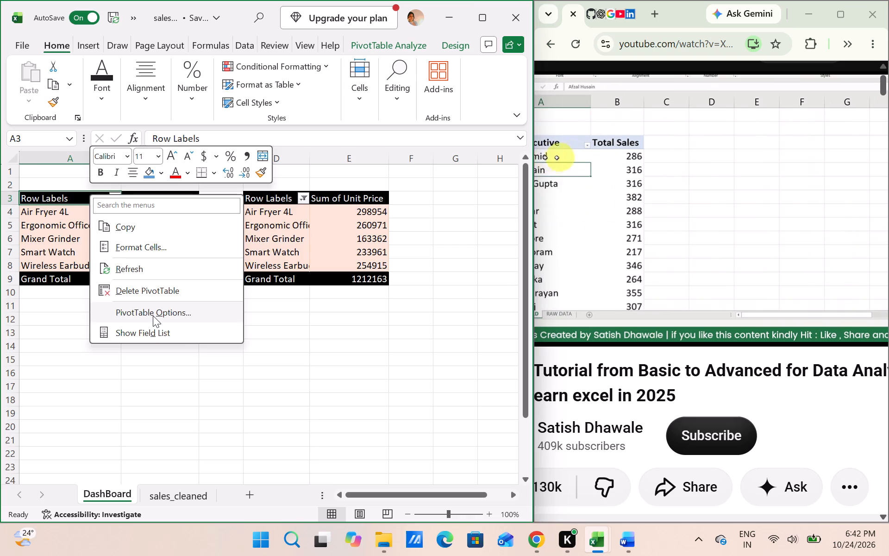
click(25, 365)
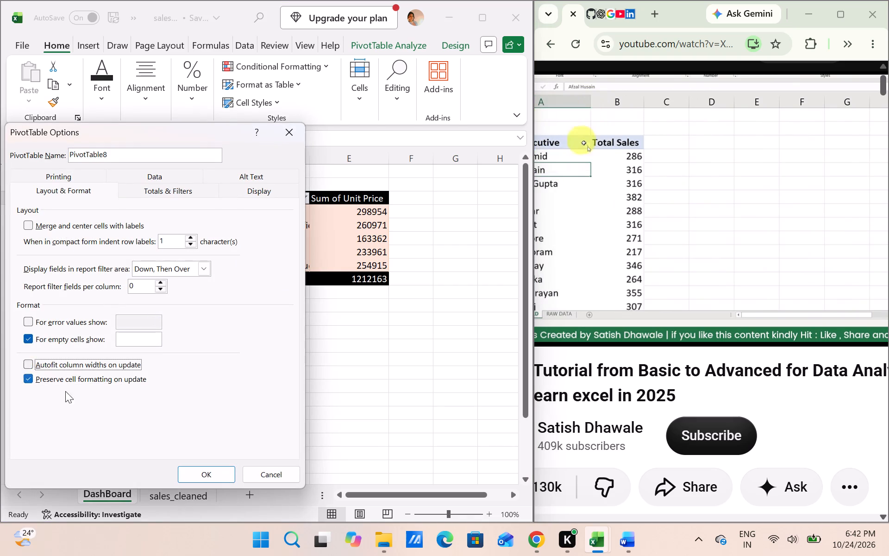
click(193, 474)
Turn off autofitting column widths on update in the PivotTable Options of the pivot table at D3.
right_click(259, 196)
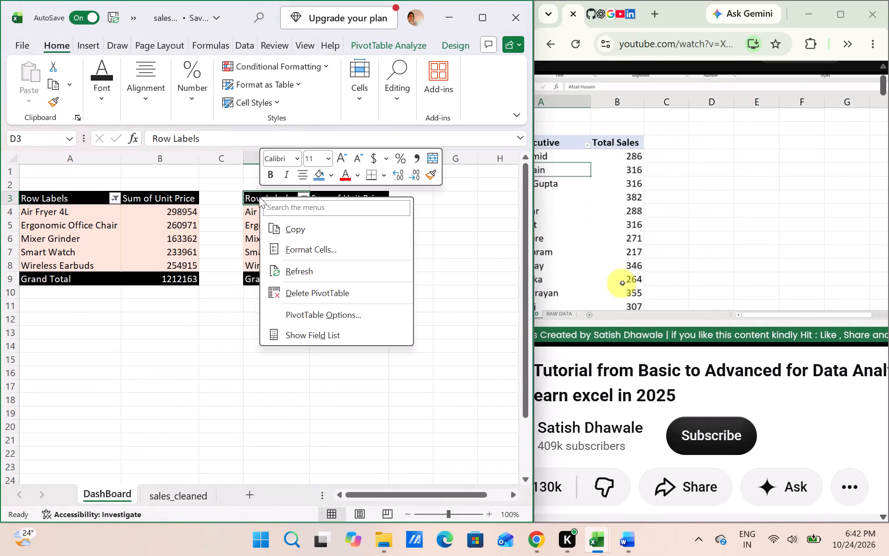
click(314, 320)
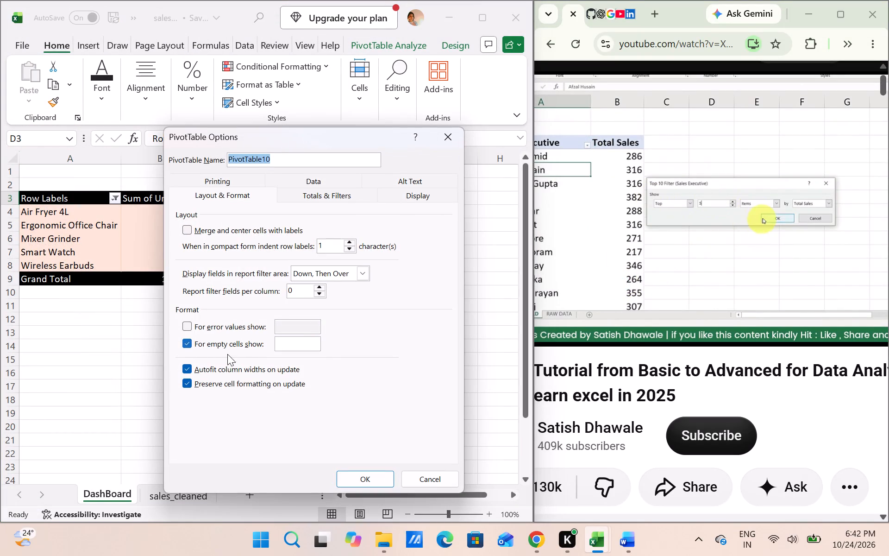
click(183, 370)
click(374, 478)
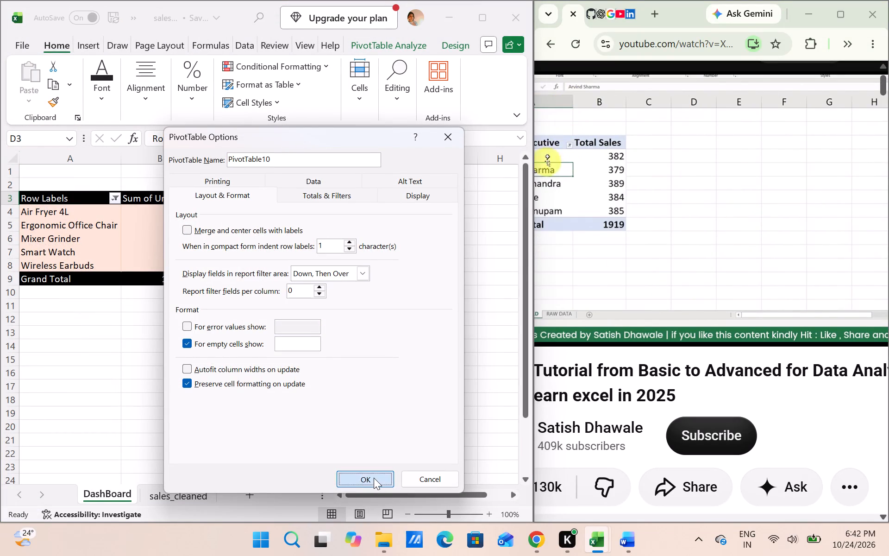
click(205, 385)
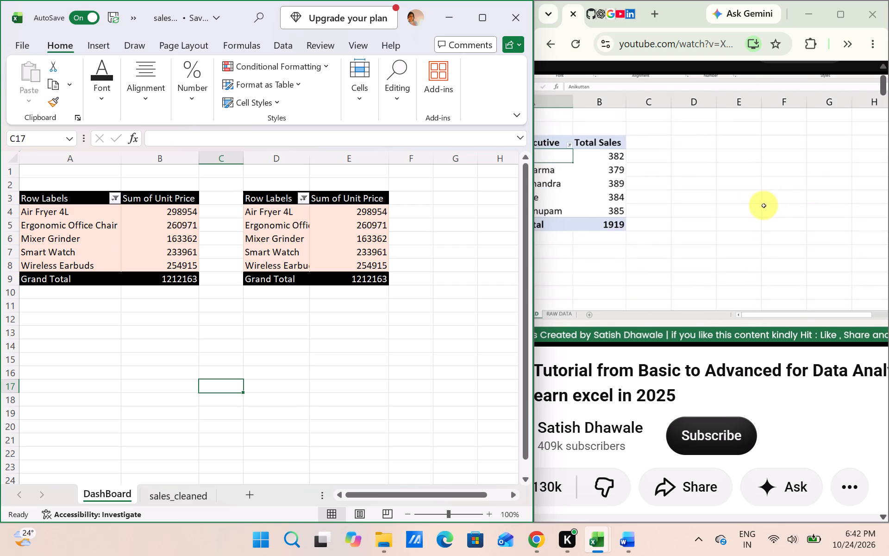
Switch to the browser and skip forward through the tutorial video to see how the second pivot table is styled and filtered.
scroll(651, 235, right, 1)
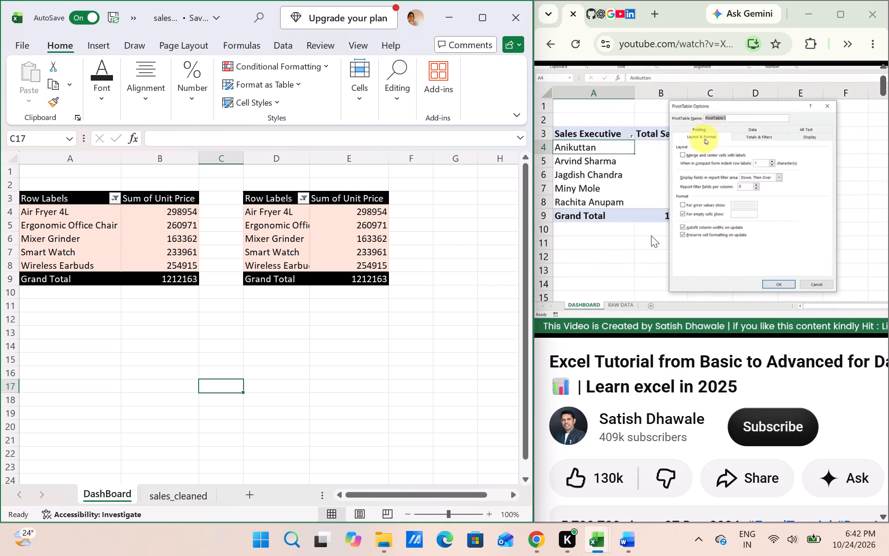
key(Right)
key(Right)
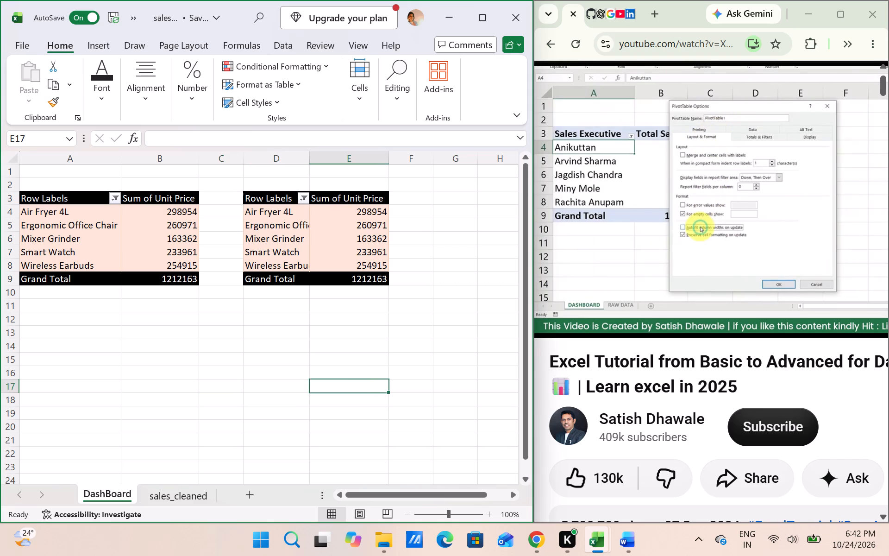
click(778, 231)
key(Right)
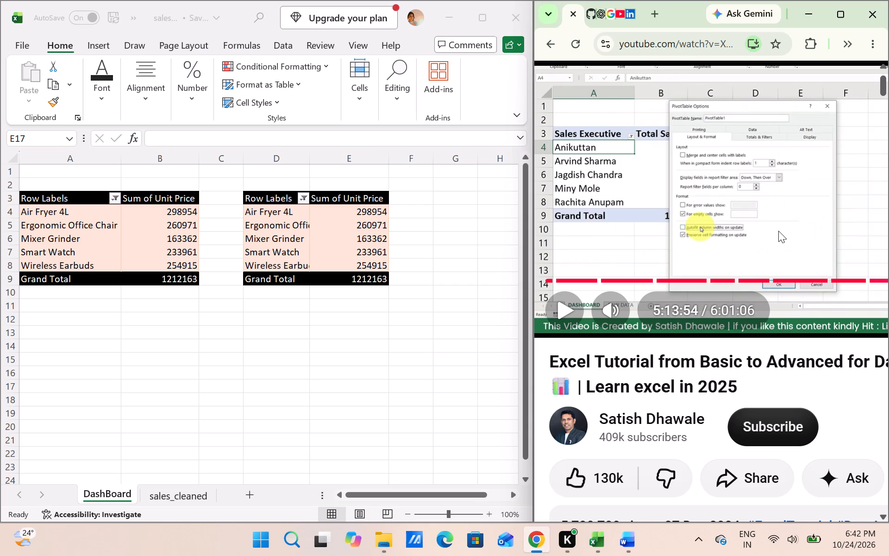
key(space)
key(Right)
key(Right)
key(Right)
key(Right)
key(Right)
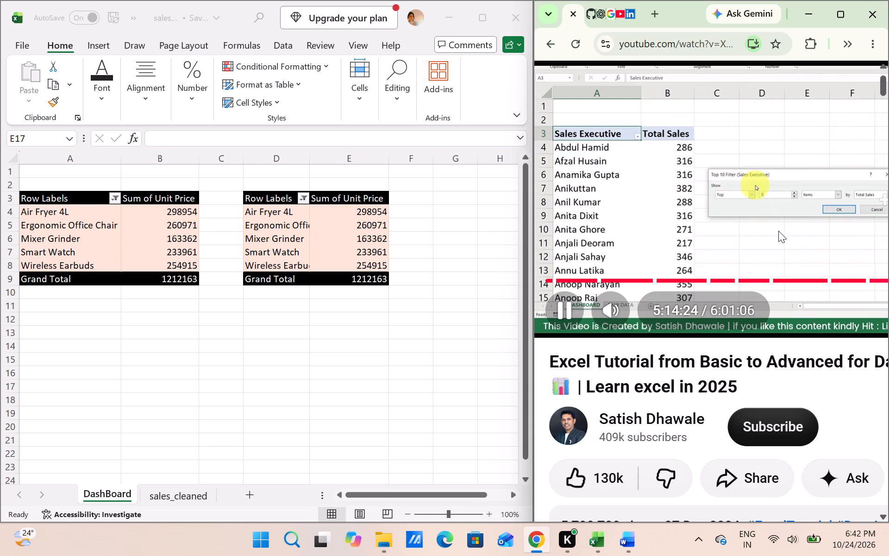
key(Right)
key(Right)
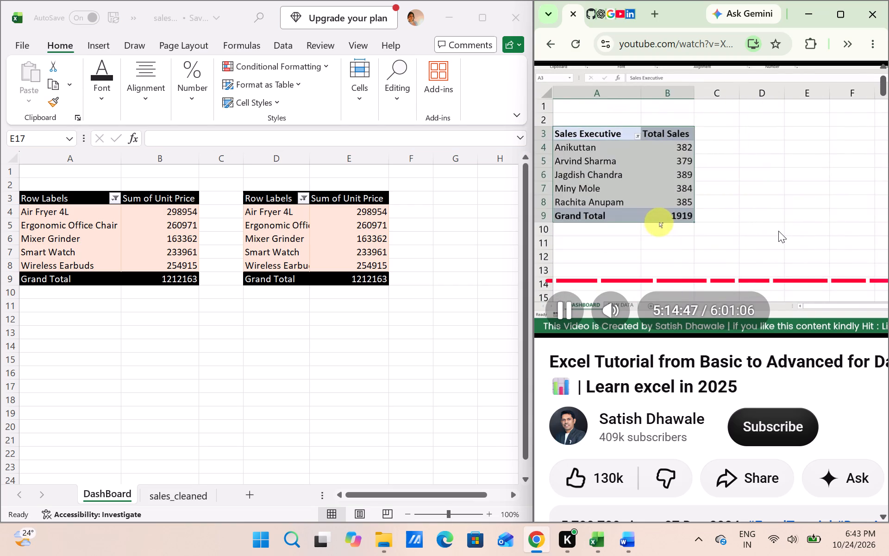
key(Right)
key(Right)
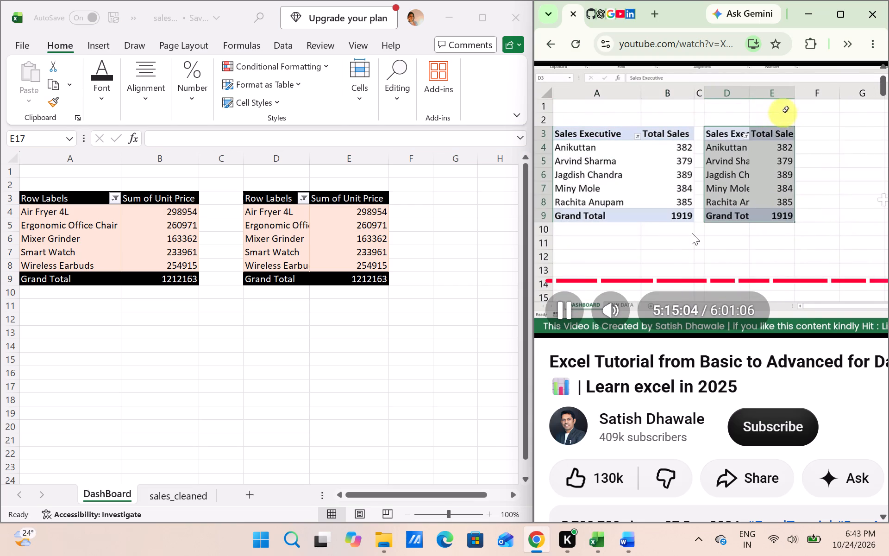
key(Right)
key(Right)
key(Right)
key(Right)
key(Right)
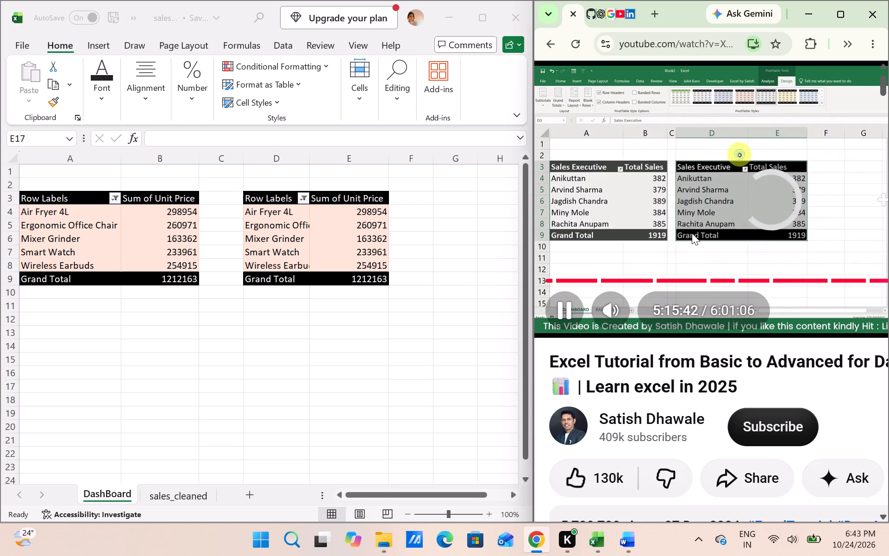
key(Right)
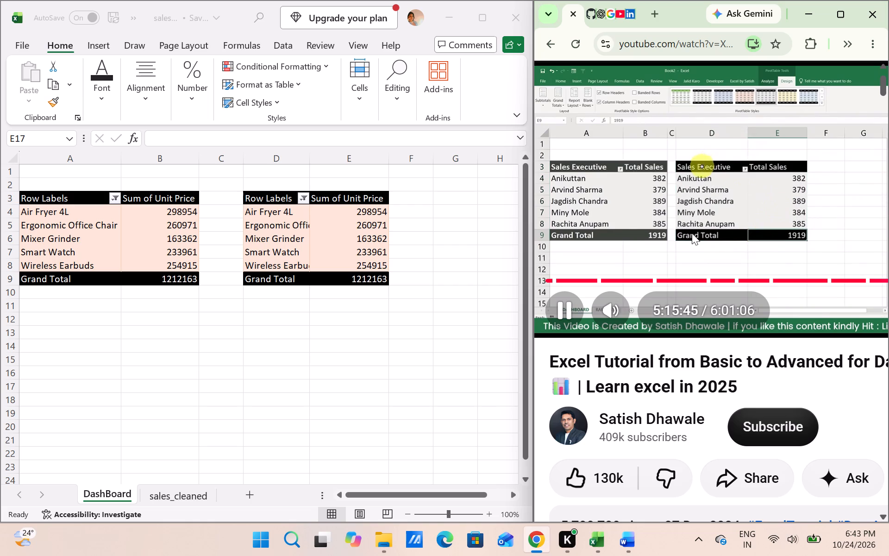
key(Right)
key(Right)
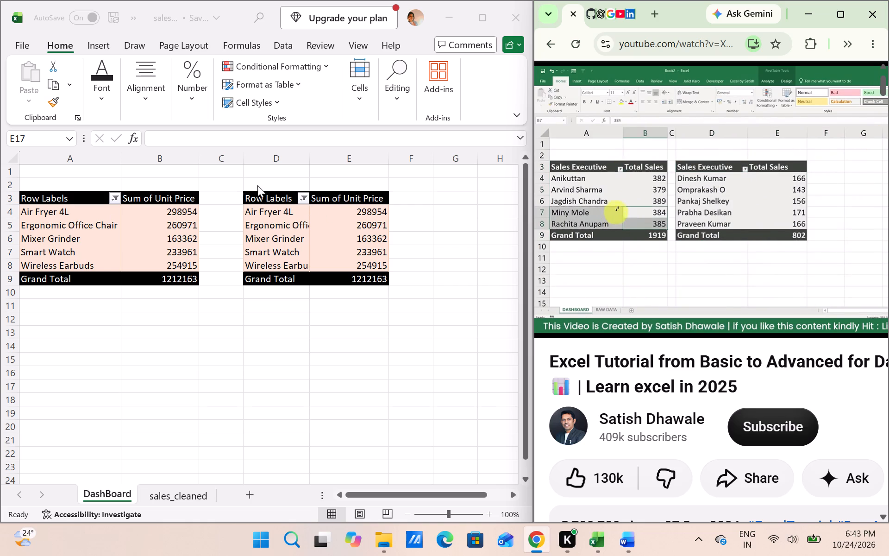
Back in Excel, set the row-label value filter of the pivot table at D3 to Bottom 5 Items by Sum of Unit Price.
click(301, 199)
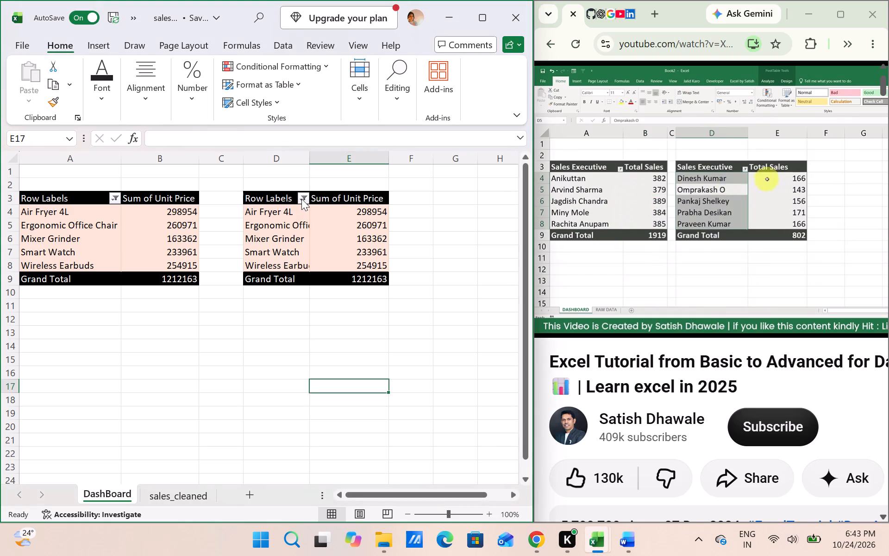
right_click(301, 199)
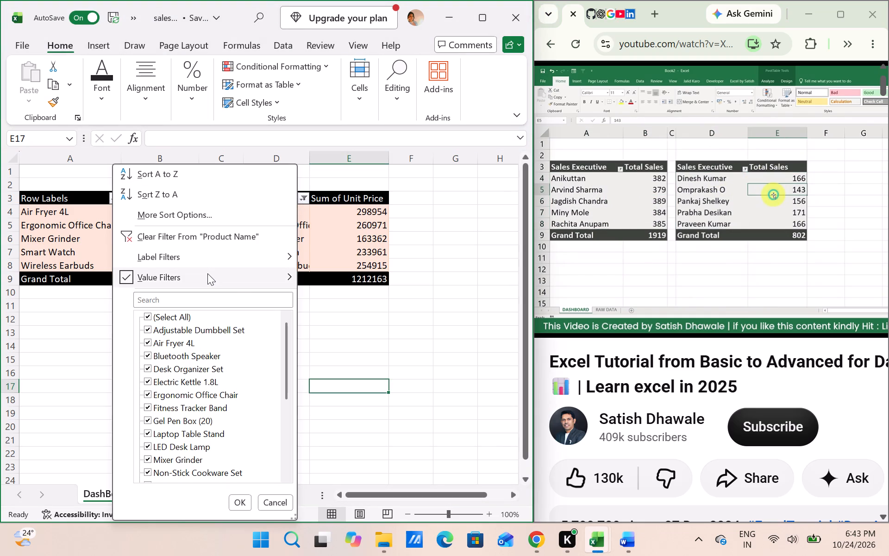
click(207, 273)
click(349, 470)
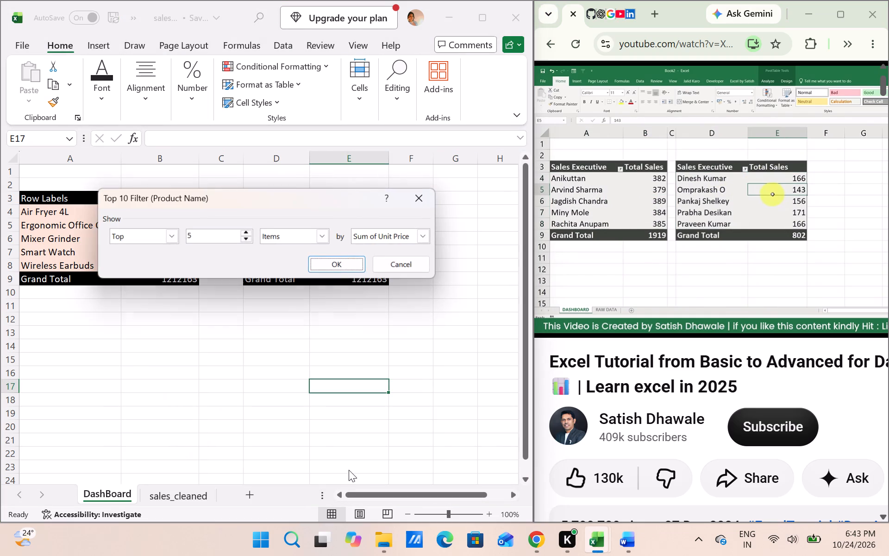
click(169, 236)
click(169, 261)
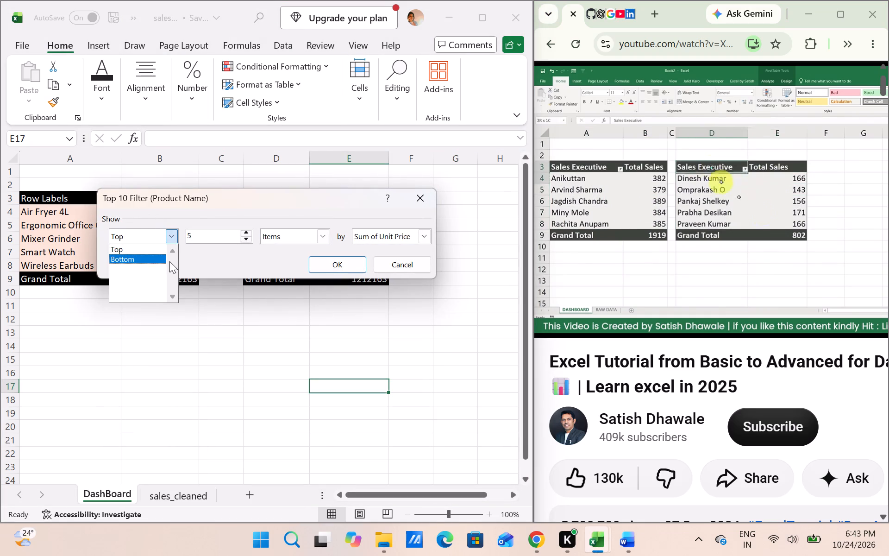
click(150, 257)
click(350, 264)
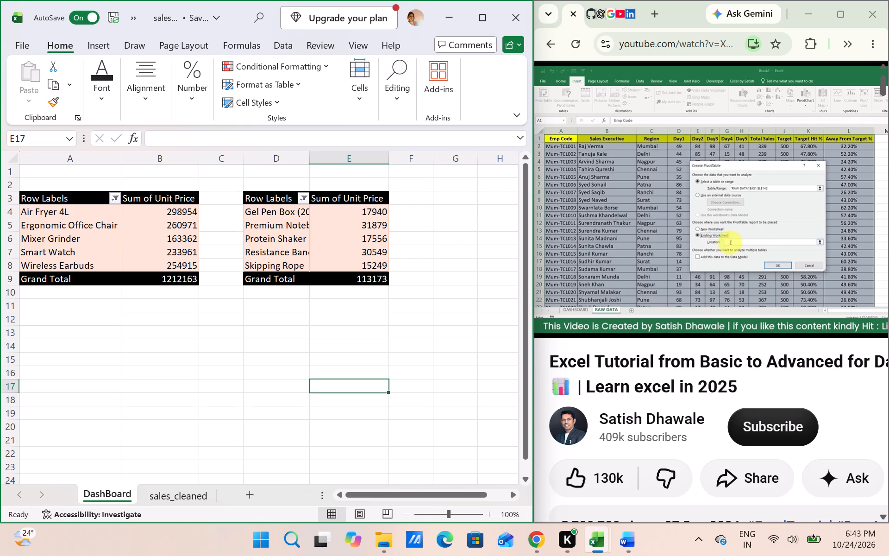
Widen column D on the DashBoard sheet to 20.00 so the product names in the second pivot table fit.
drag(309, 155, 318, 155)
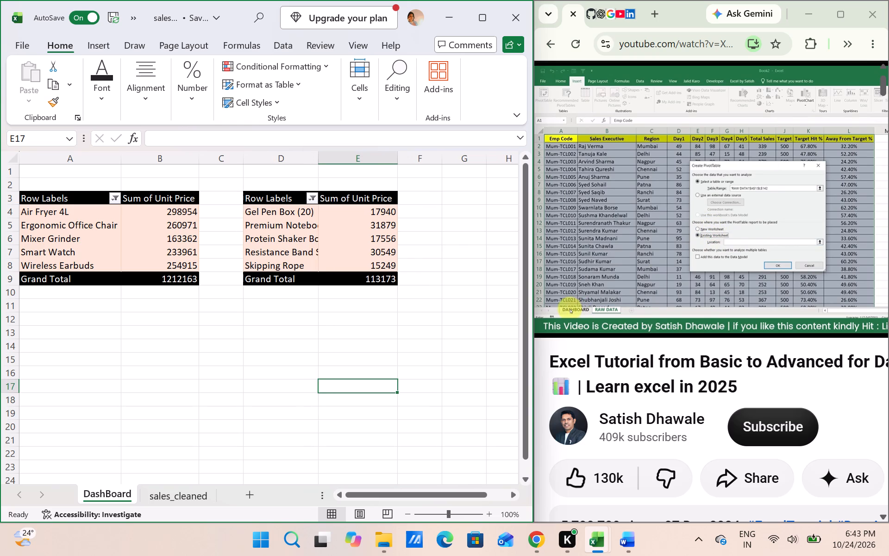
drag(318, 155, 328, 156)
drag(328, 156, 338, 157)
drag(338, 157, 345, 158)
click(345, 158)
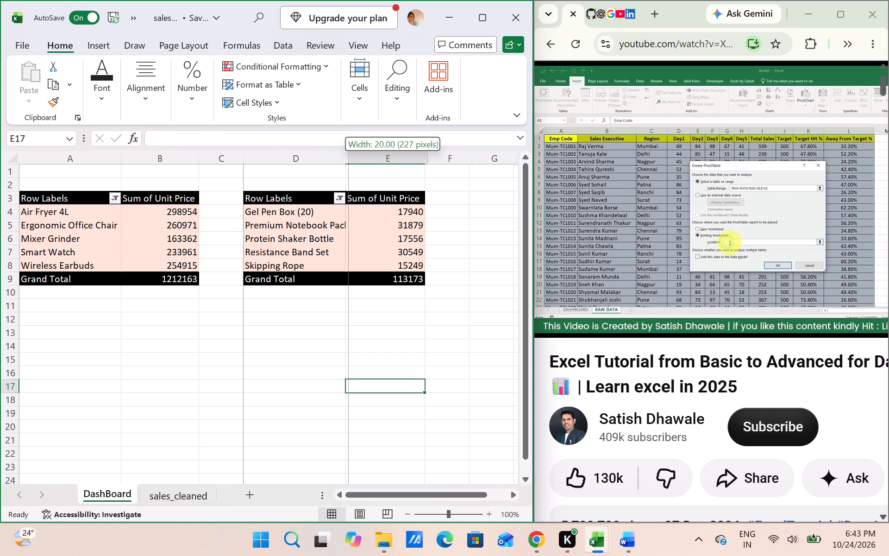
click(348, 158)
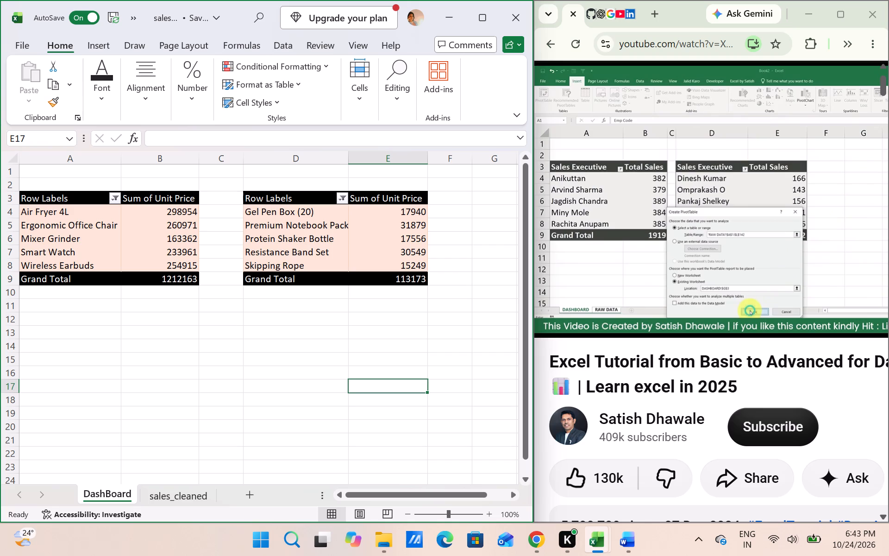
Switch to the browser and rewind the tutorial video to review how the third pivot table is placed on the dashboard.
key(Left)
key(Left)
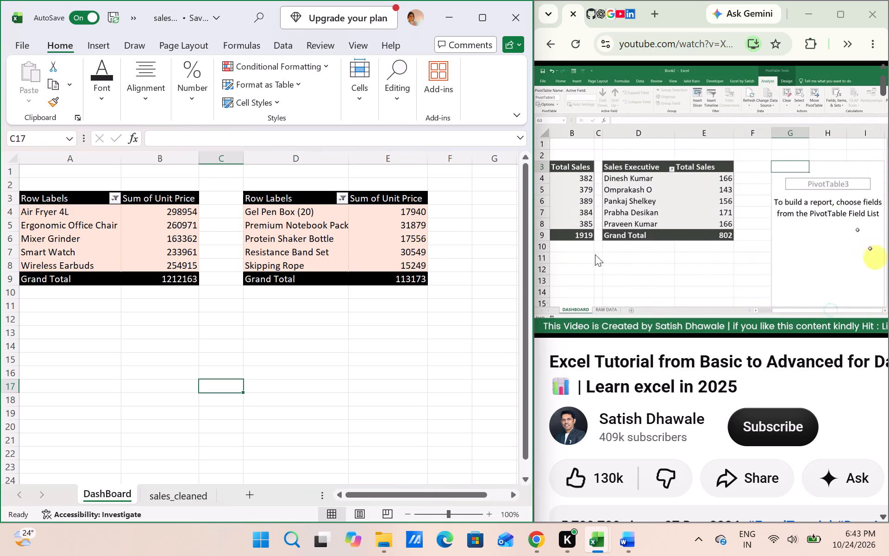
click(683, 249)
key(space)
key(Left)
key(Left)
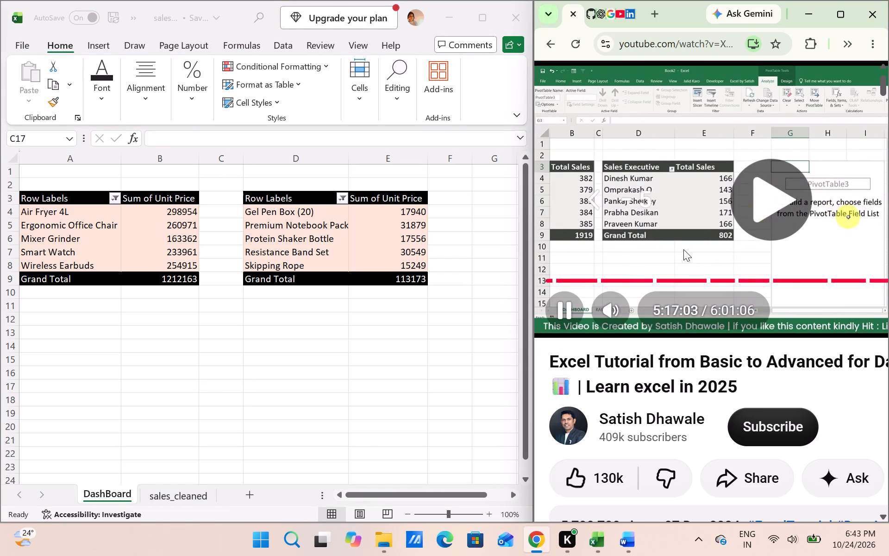
key(Left)
key(Left)
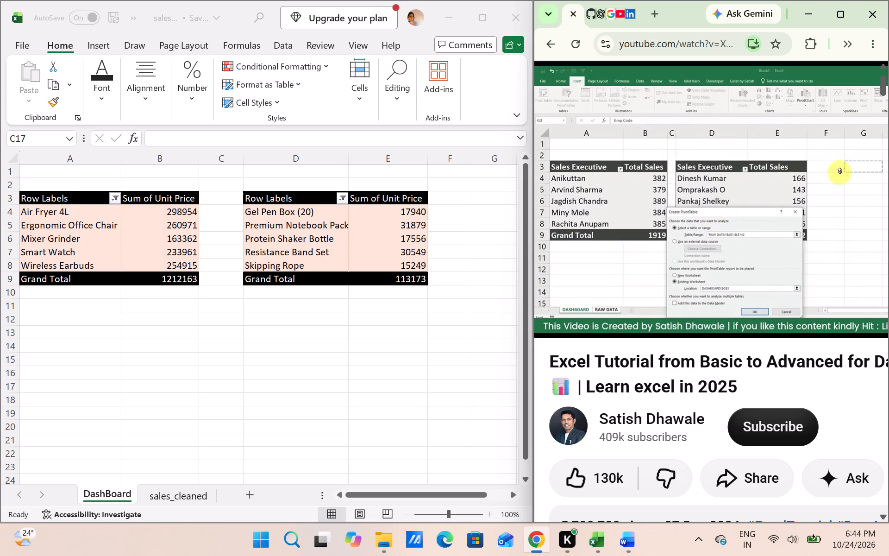
click(789, 171)
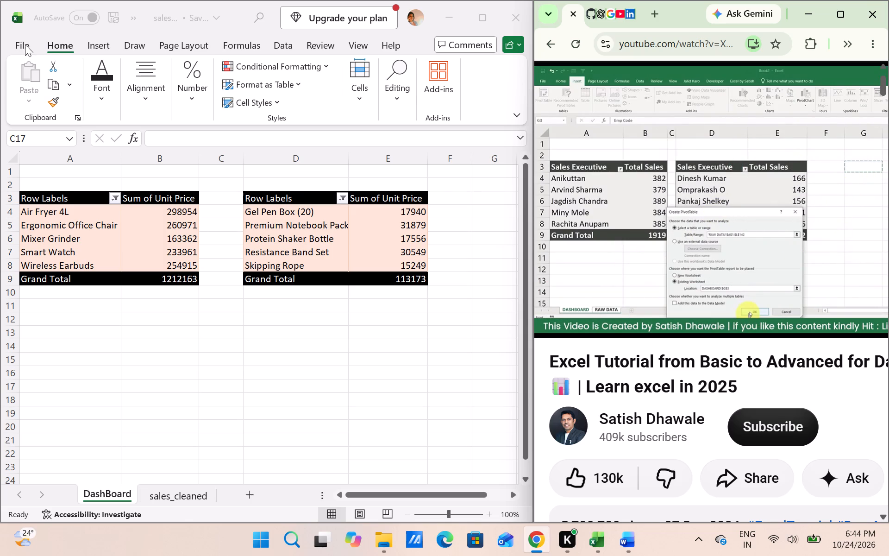
Back in Excel, bring up the sales_cleaned sheet and maximize the workbook window.
click(176, 494)
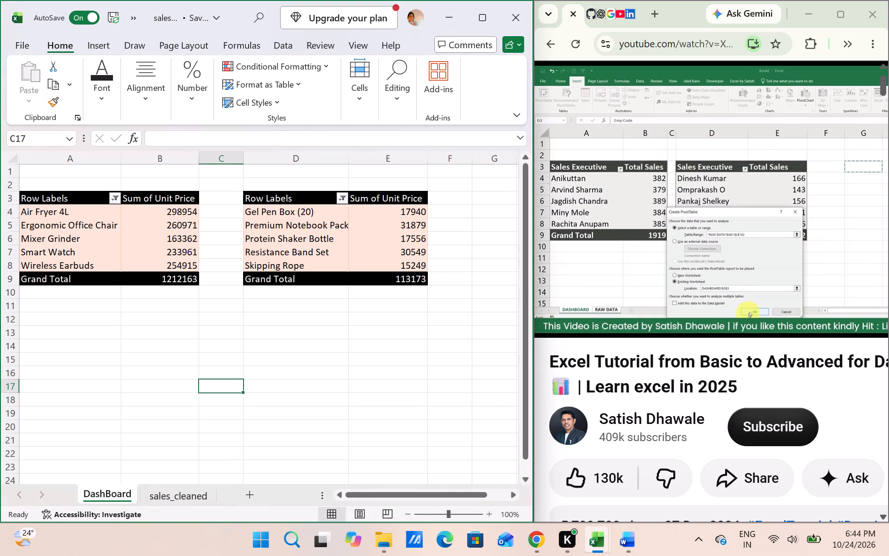
click(165, 501)
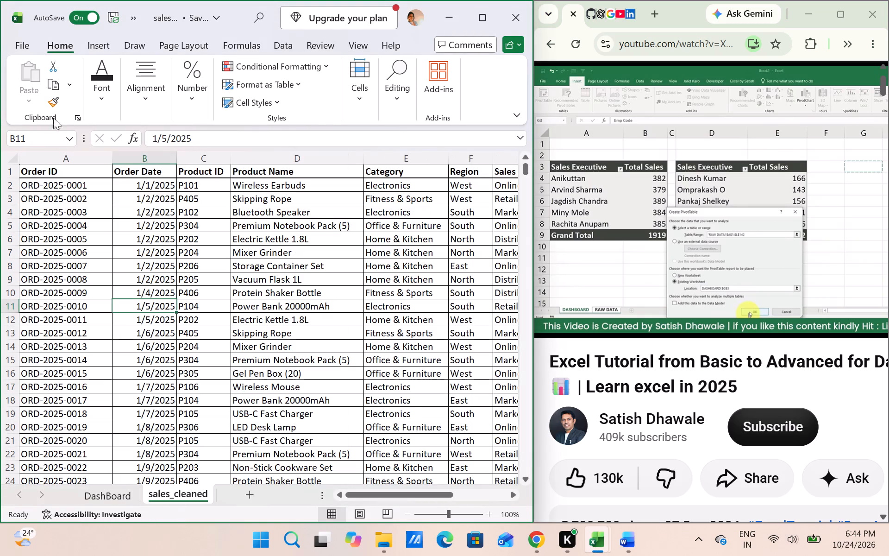
click(112, 276)
key(ctrl+a)
click(112, 276)
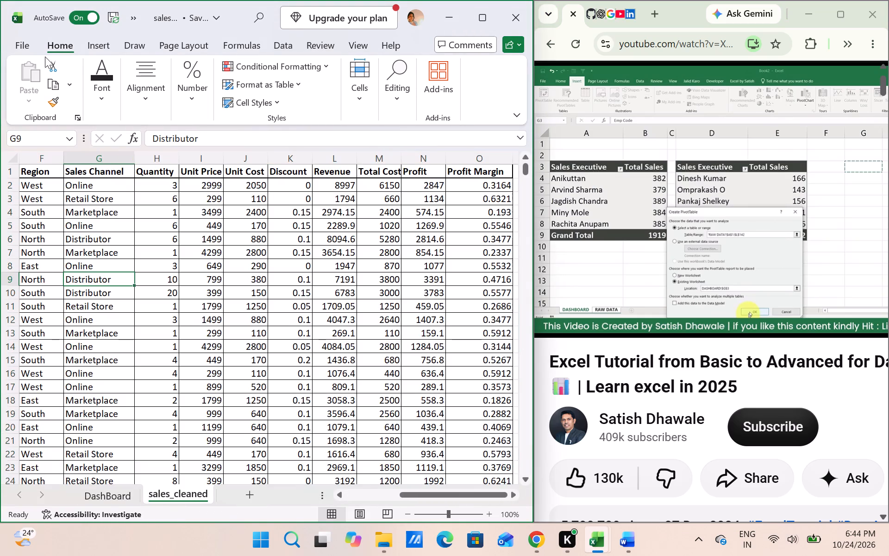
key(ctrl+a)
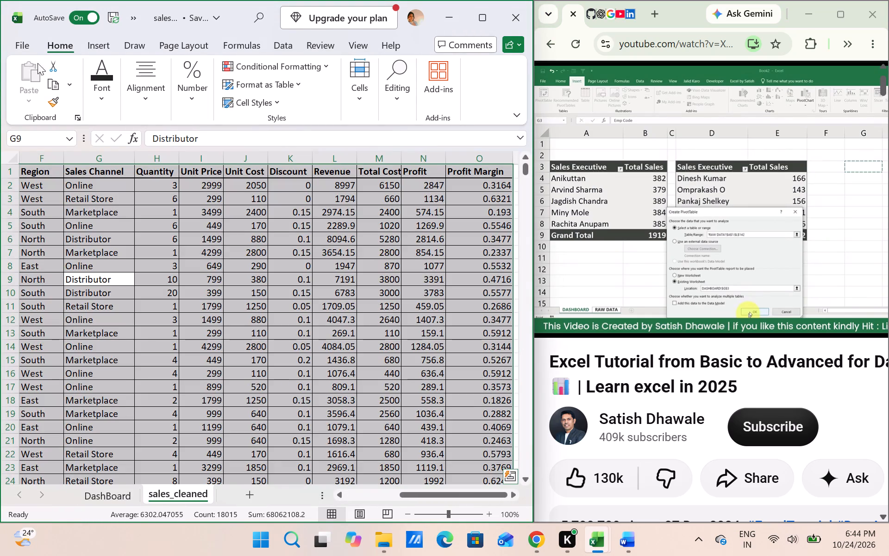
click(99, 45)
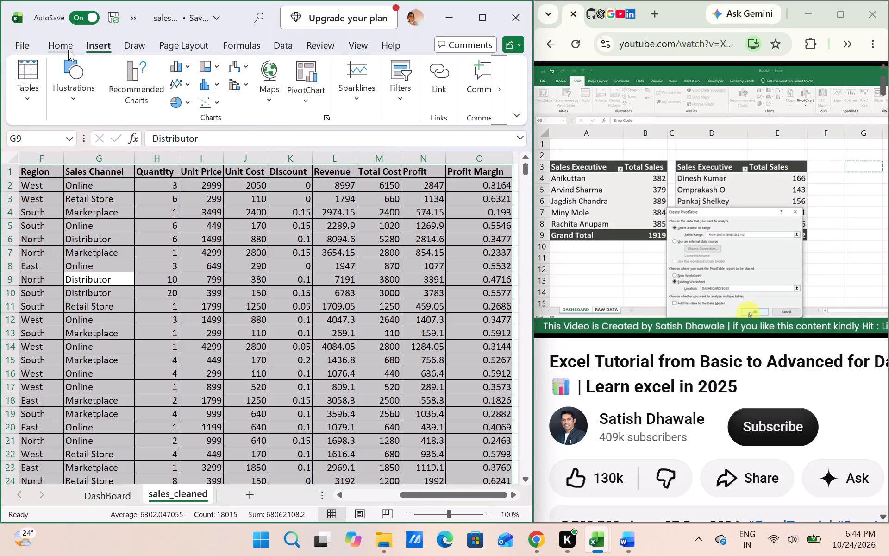
click(68, 50)
scroll(100, 204, up, 3)
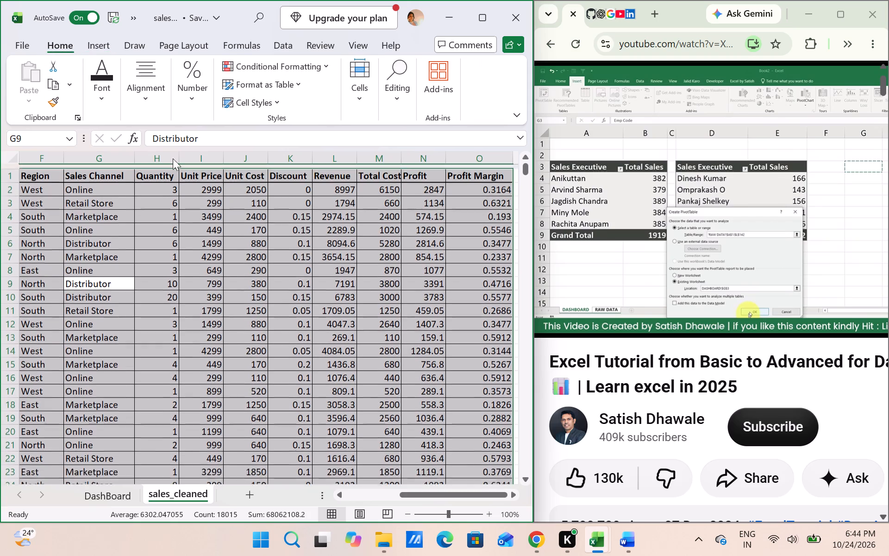
click(475, 22)
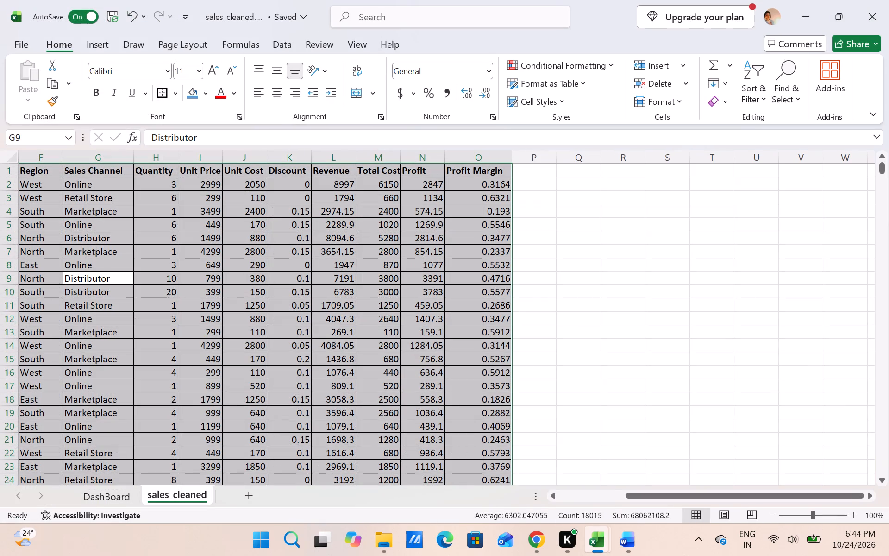
Create a pivot table from sales_cleaned!$A$1:$O$1201 on the existing DashBoard sheet at cell G3.
click(547, 310)
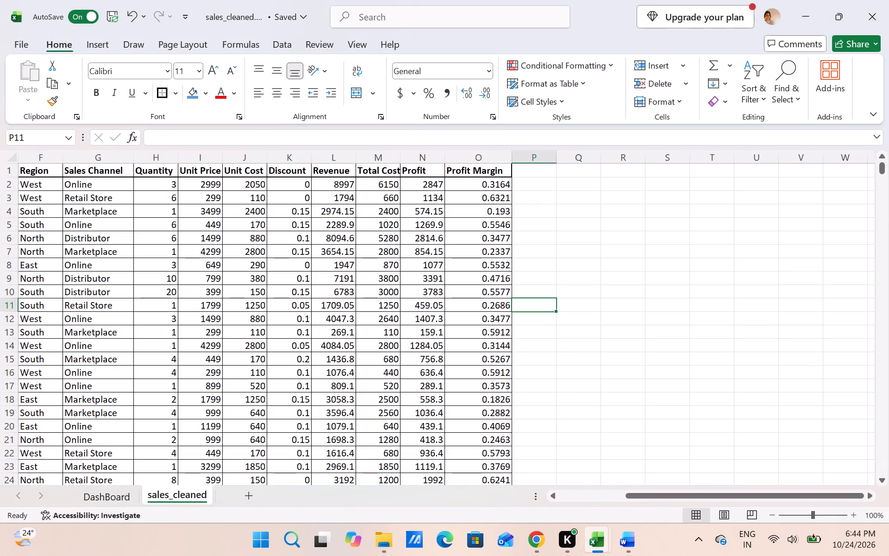
key(ctrl+a)
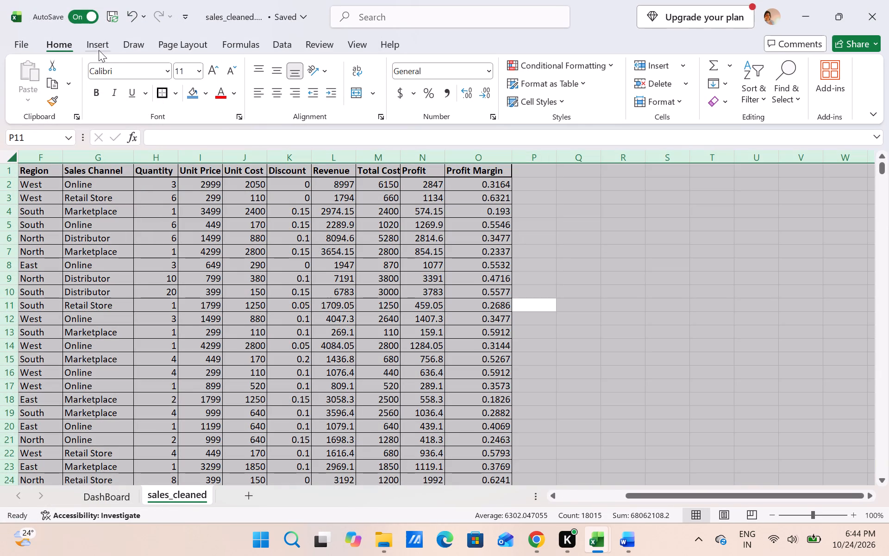
click(99, 50)
click(639, 318)
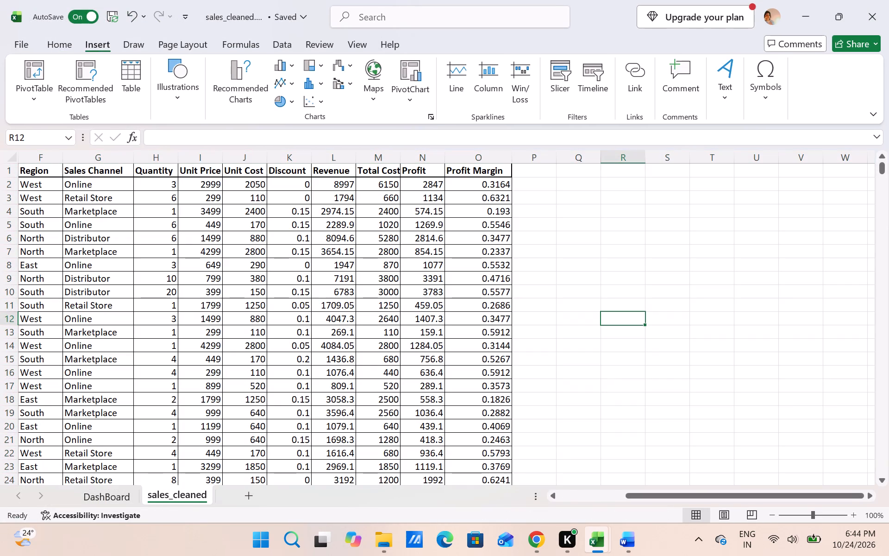
click(186, 236)
click(44, 181)
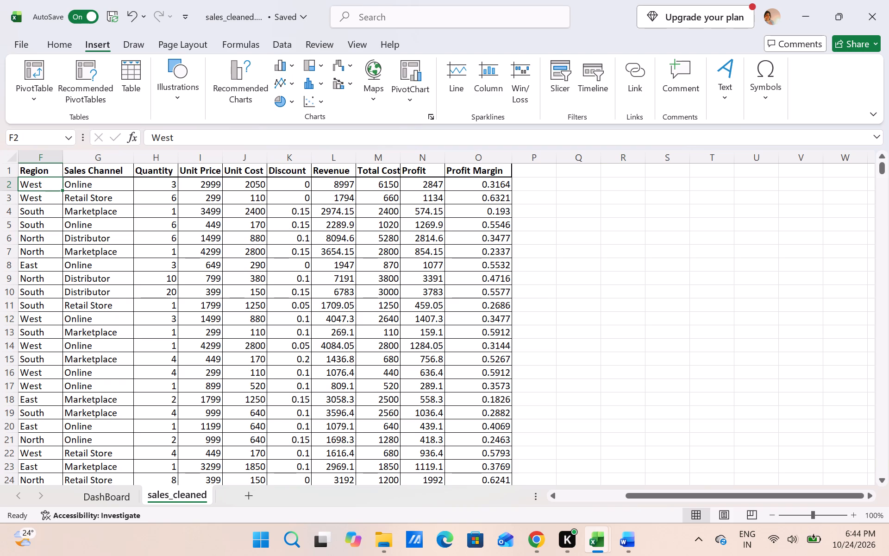
key(ctrl+a)
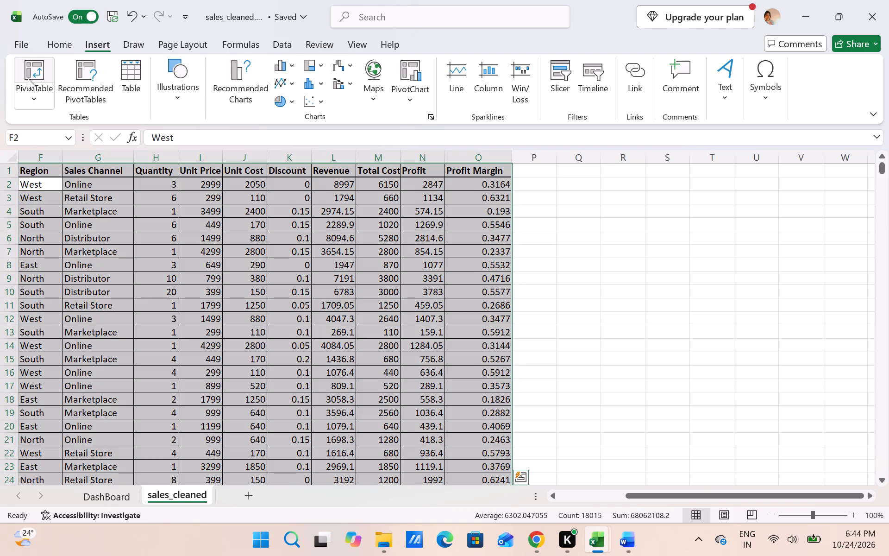
click(27, 77)
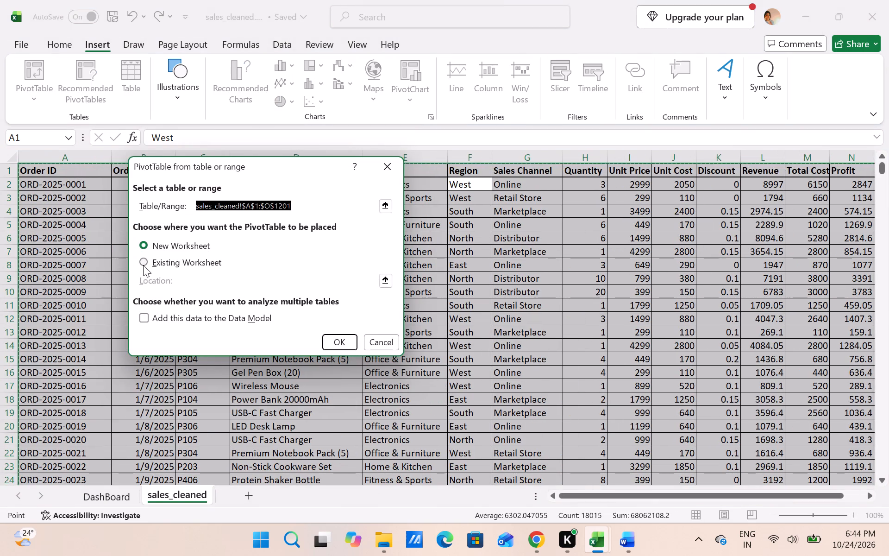
click(144, 264)
click(188, 278)
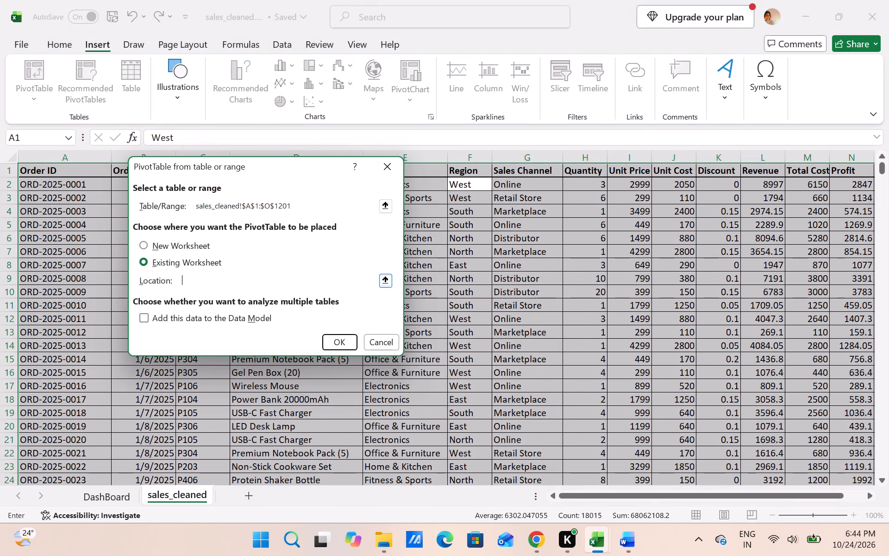
click(118, 494)
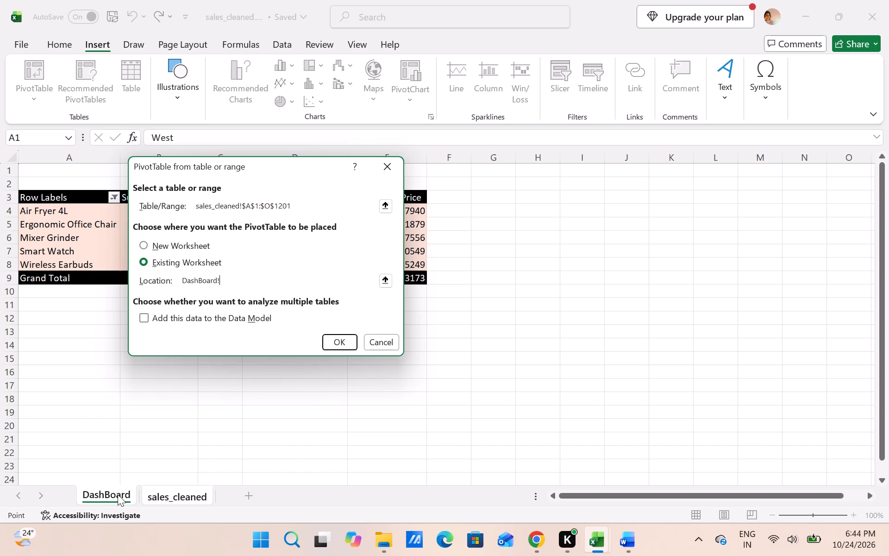
click(497, 199)
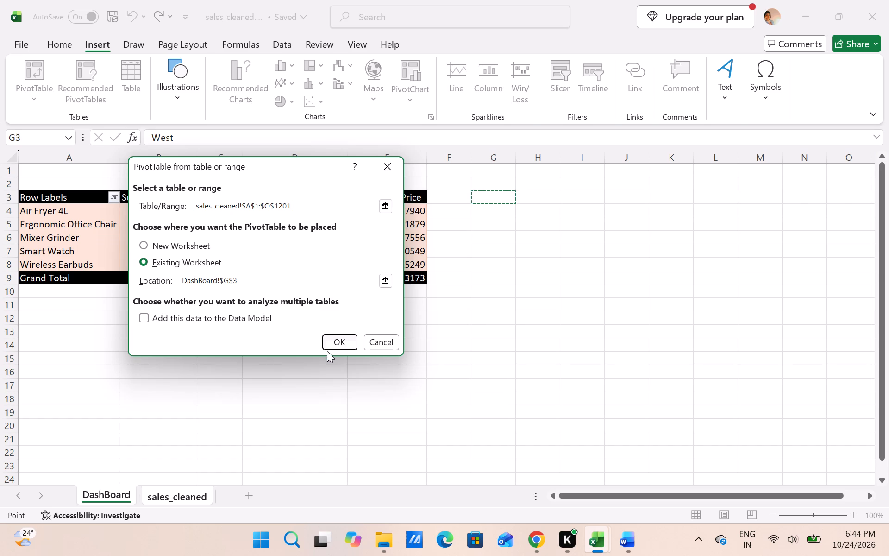
click(335, 343)
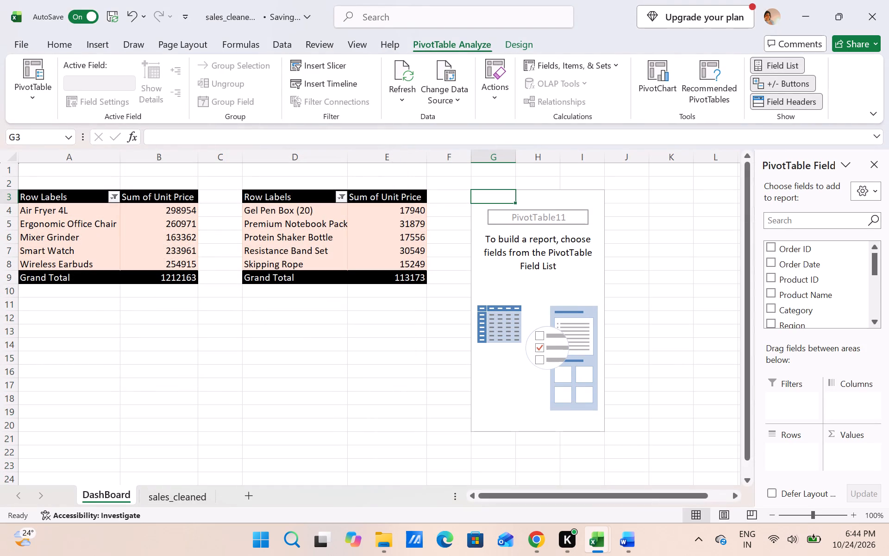
Turn off autofitting column widths on update in the PivotTable Options of the pivot table at G3.
right_click(542, 216)
click(580, 336)
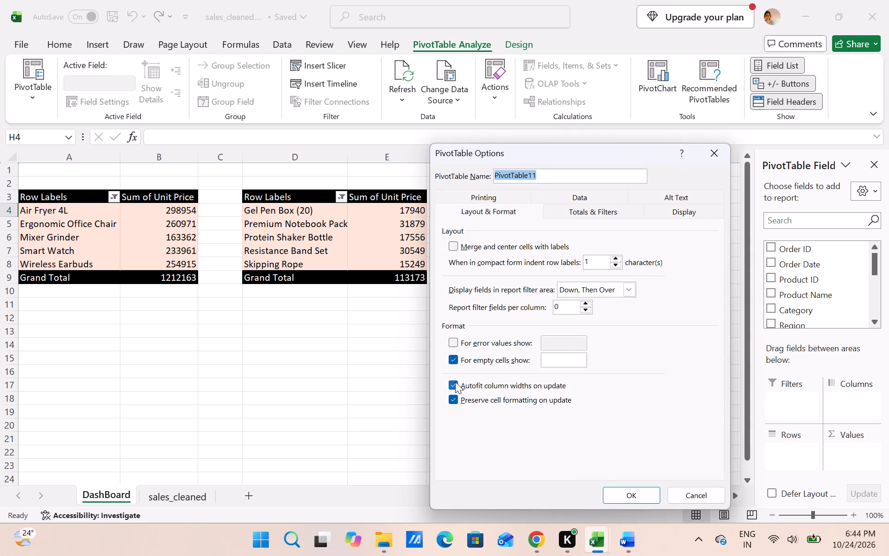
click(455, 382)
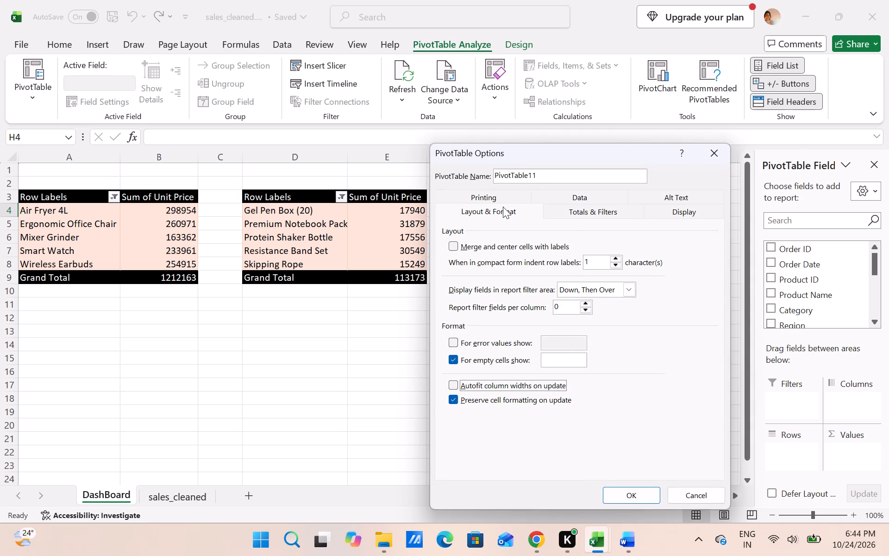
click(632, 493)
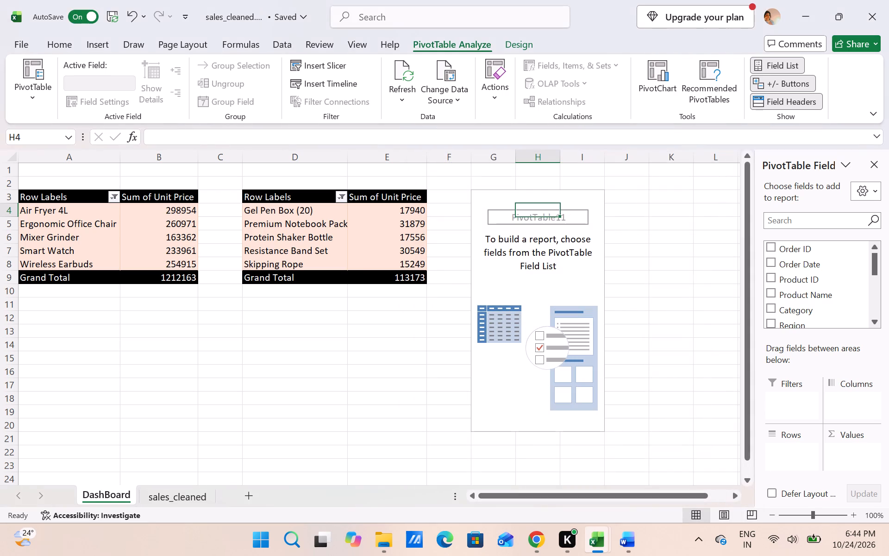
right_click(537, 222)
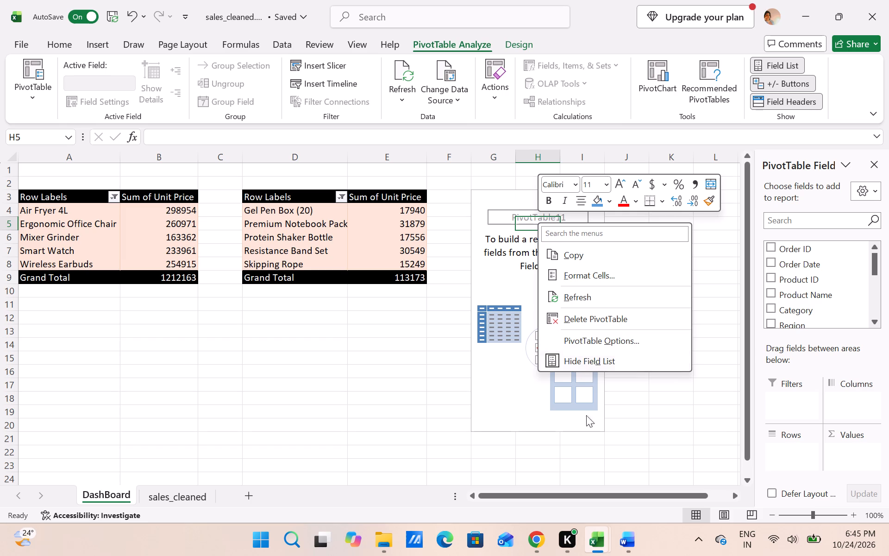
click(581, 430)
Add Product Name to the rows and Order ID to the values of the pivot table at G3.
scroll(803, 290, up, 1)
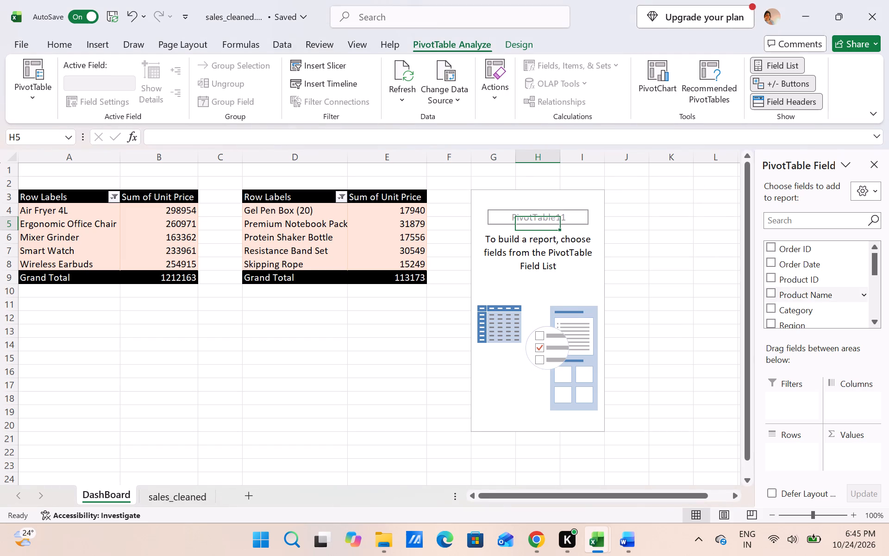
scroll(803, 290, up, 1)
drag(803, 294, 799, 452)
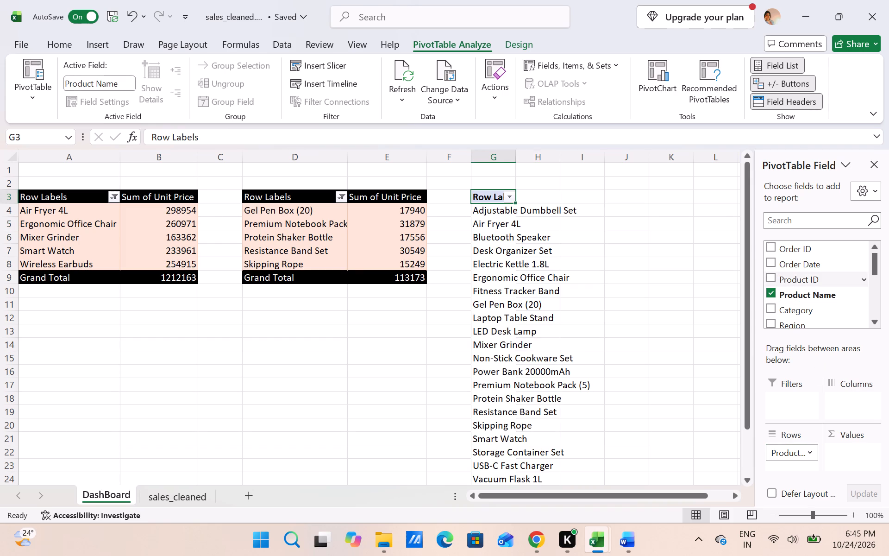
click(794, 251)
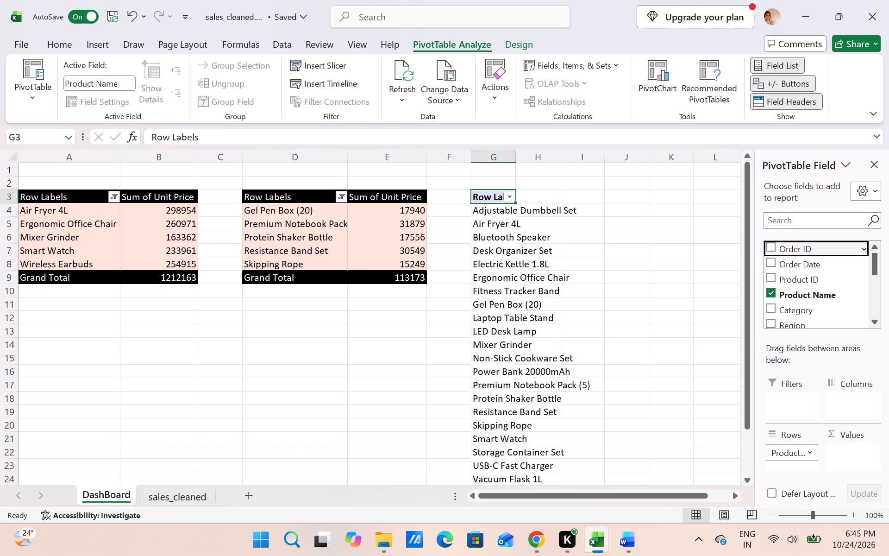
drag(794, 251, 853, 390)
drag(853, 390, 849, 448)
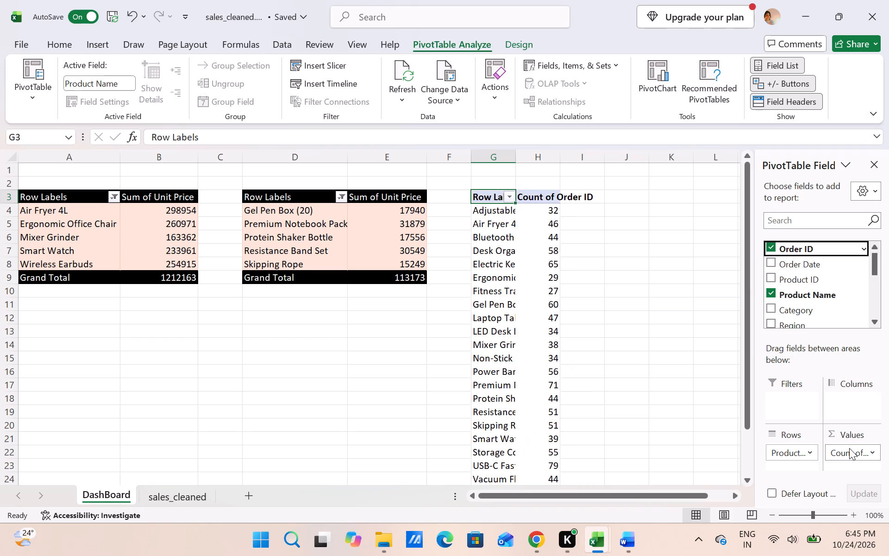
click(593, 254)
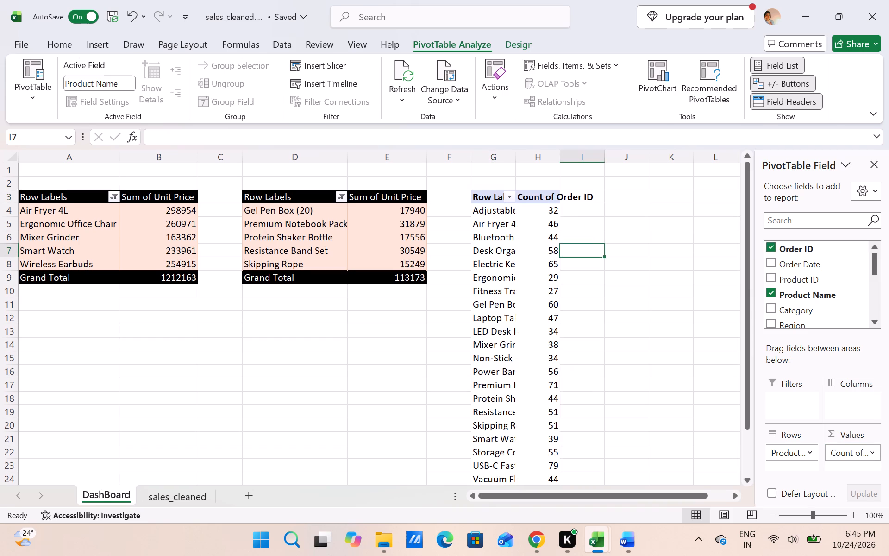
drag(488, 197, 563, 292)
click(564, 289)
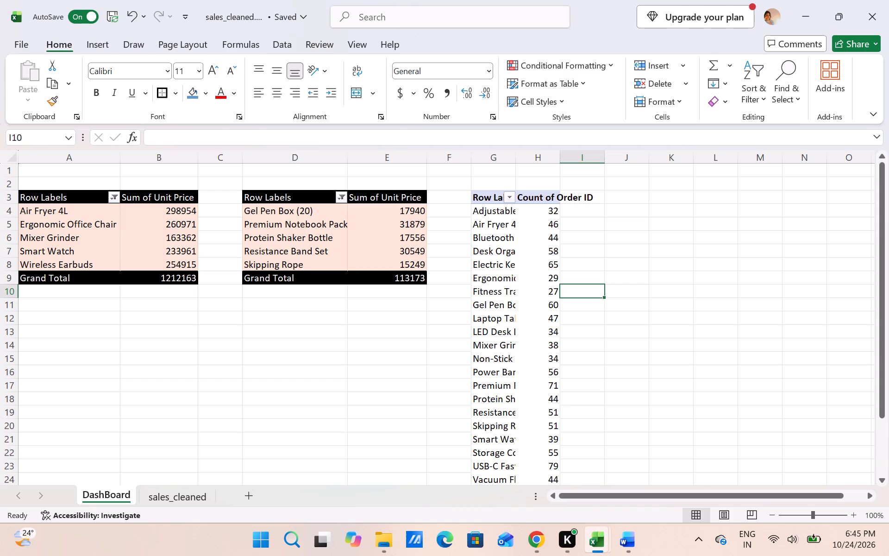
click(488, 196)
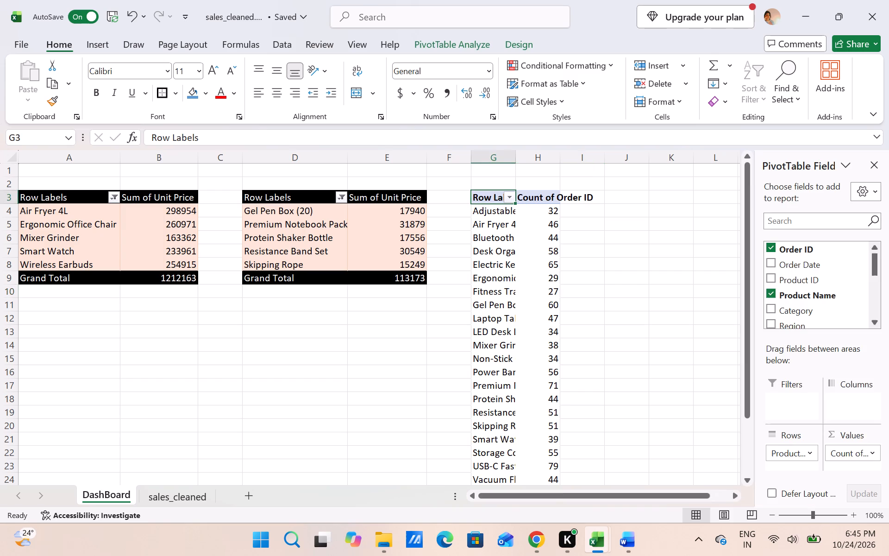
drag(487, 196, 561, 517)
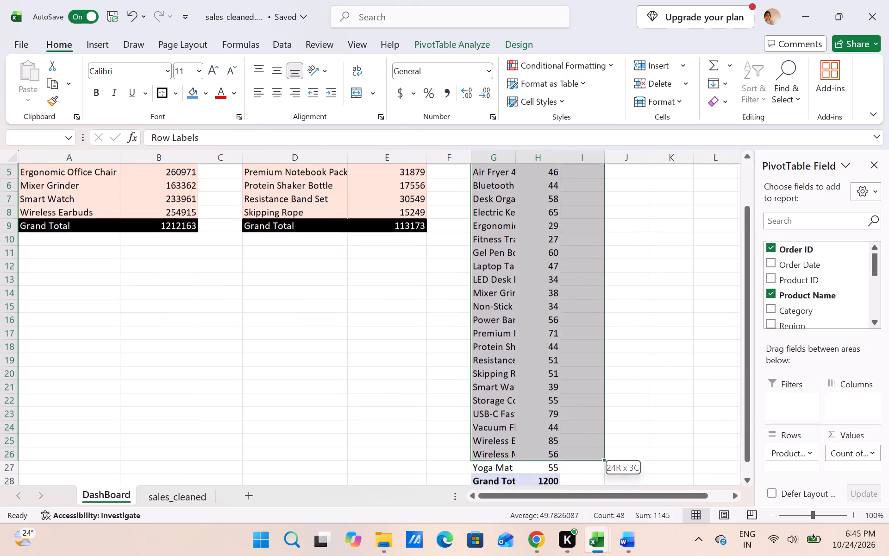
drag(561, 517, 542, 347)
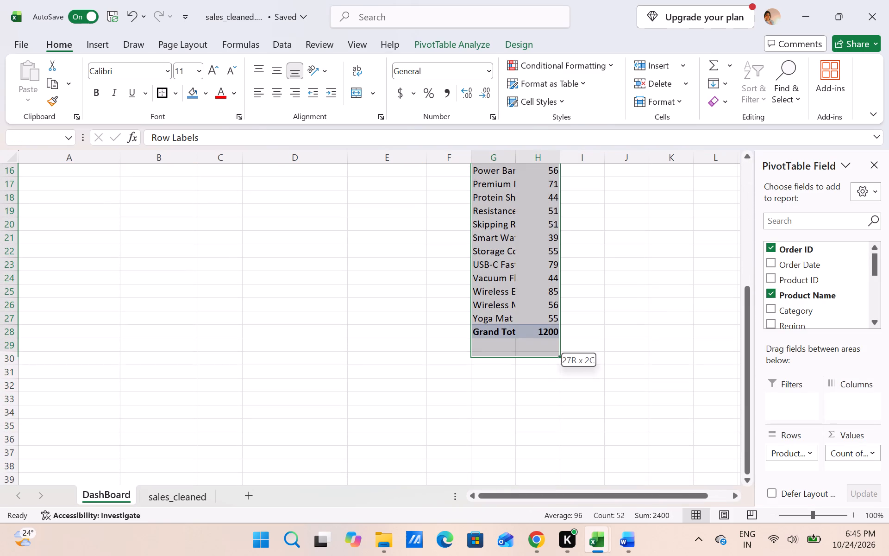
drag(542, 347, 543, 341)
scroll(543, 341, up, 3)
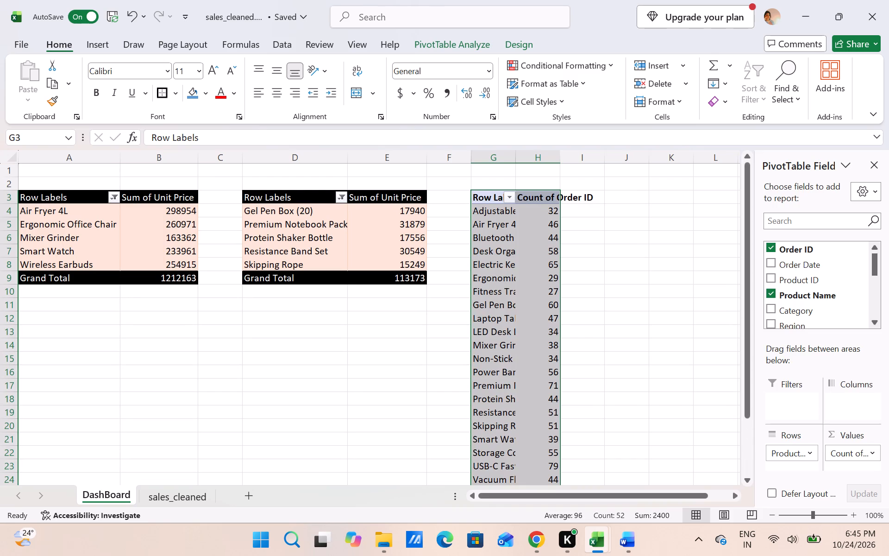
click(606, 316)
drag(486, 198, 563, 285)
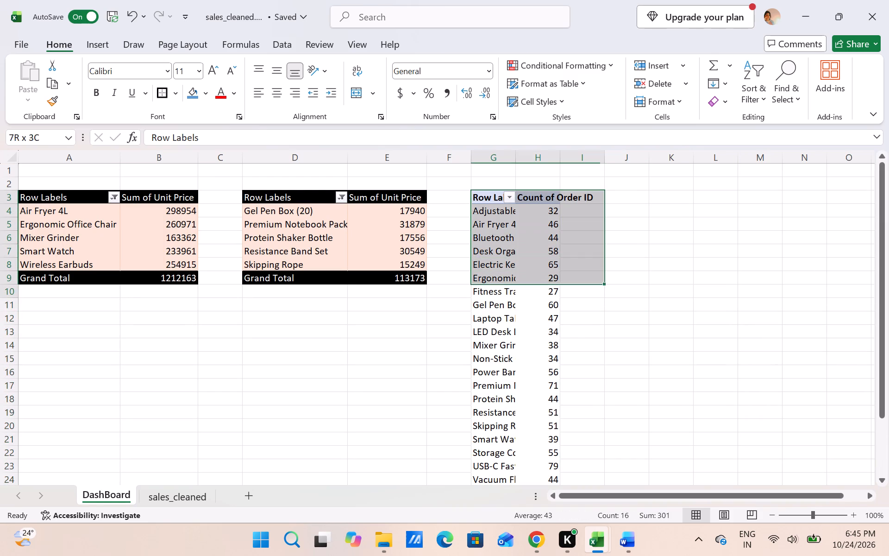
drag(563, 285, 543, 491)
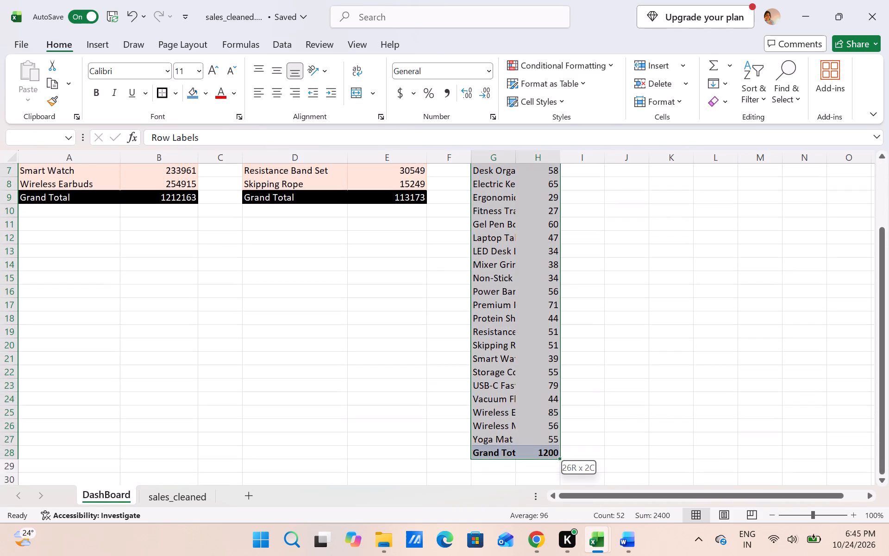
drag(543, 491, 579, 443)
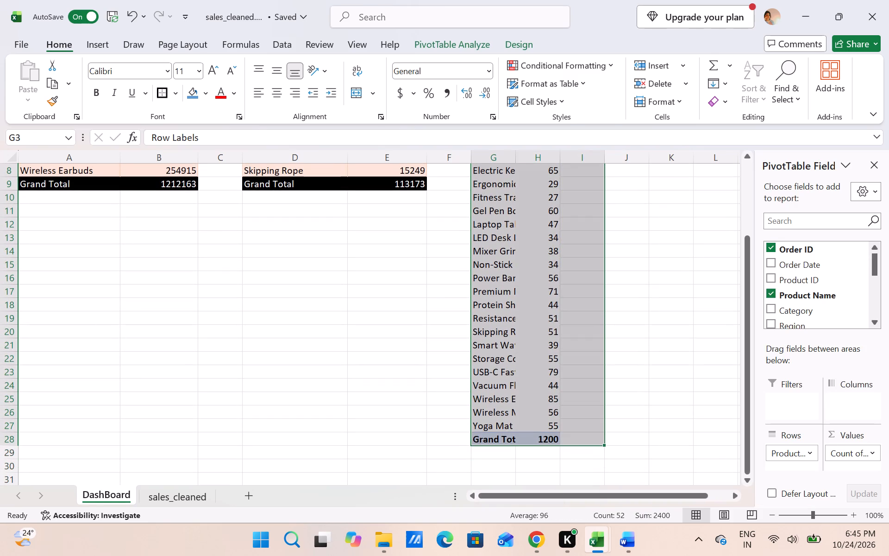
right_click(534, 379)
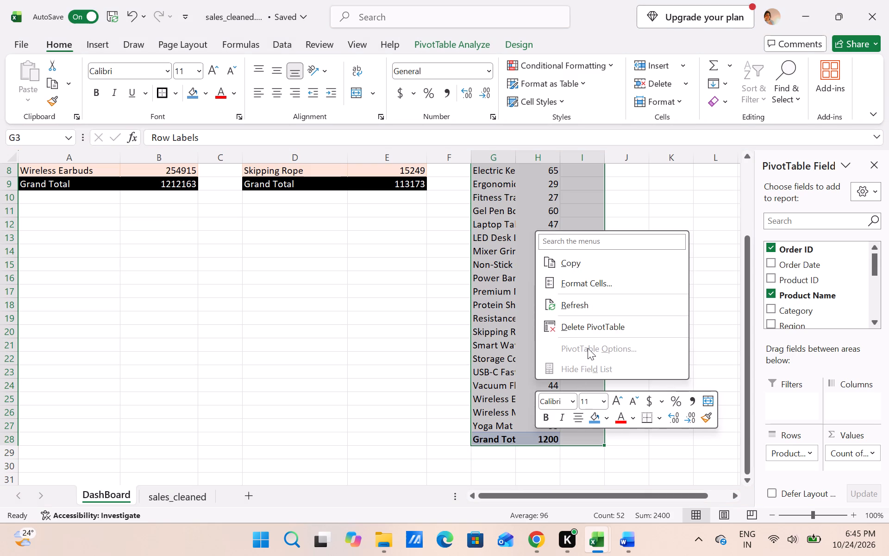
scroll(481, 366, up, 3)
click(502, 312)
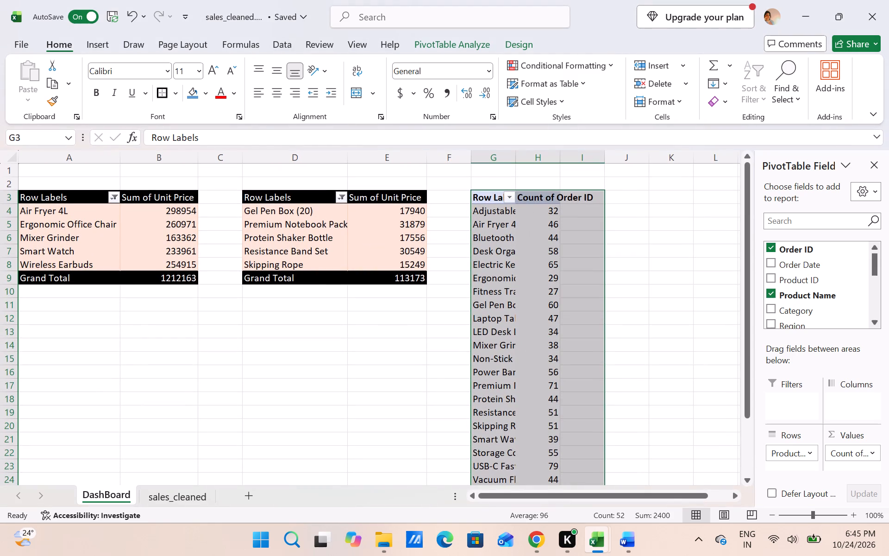
Turn on autofitting column widths on update in the PivotTable Options of the pivot table at G3.
click(484, 195)
right_click(484, 195)
click(547, 315)
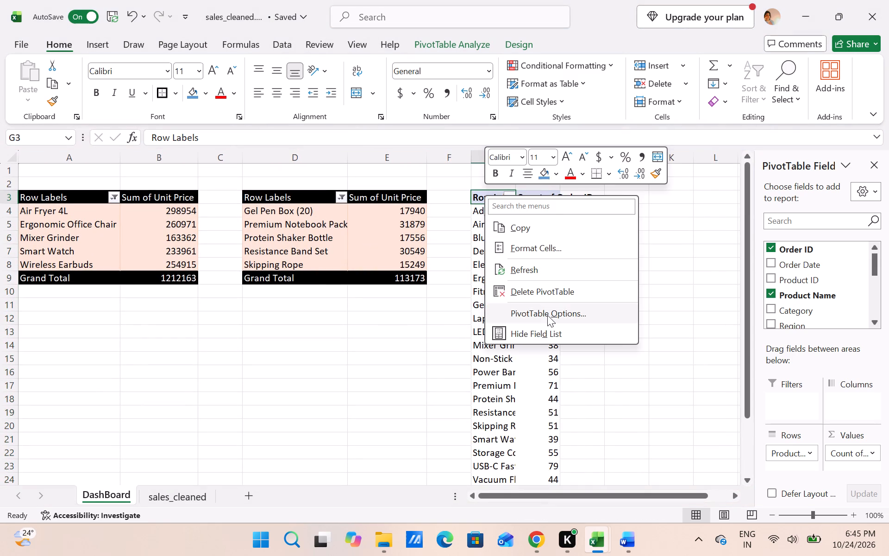
click(419, 366)
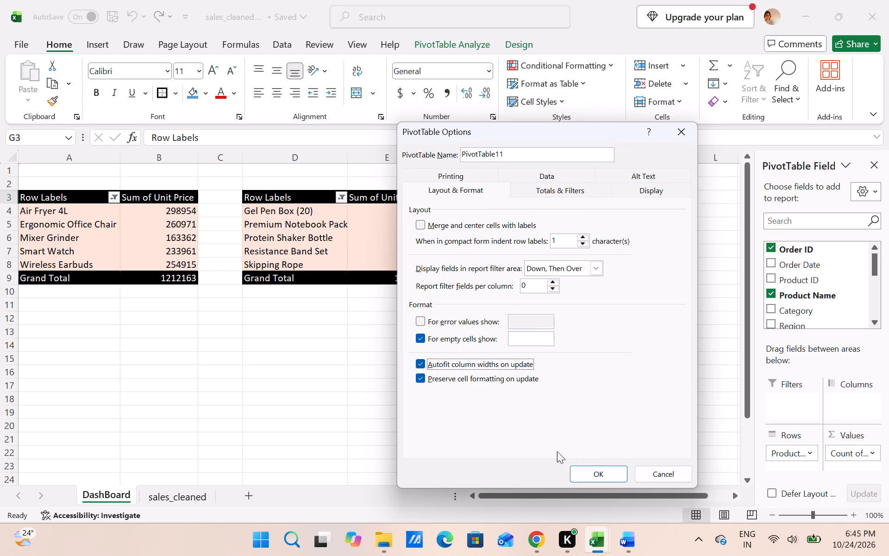
click(591, 468)
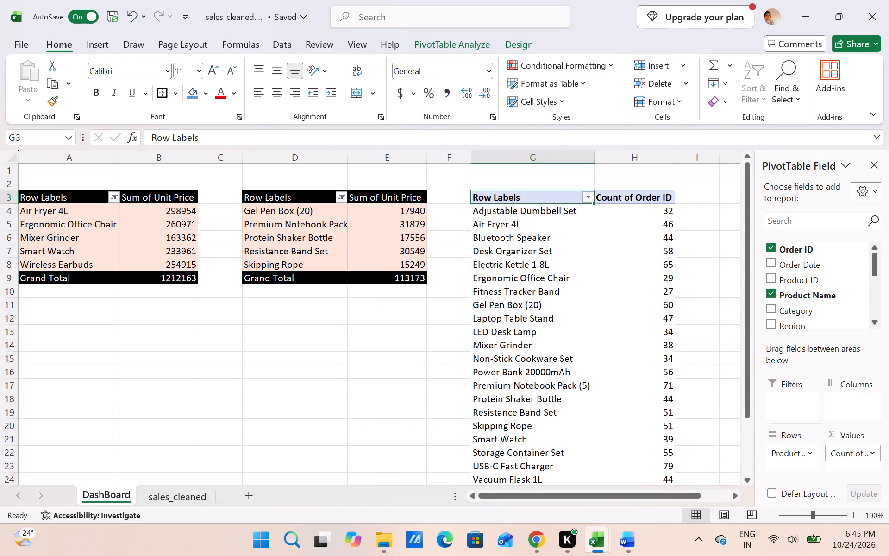
Turn off autofitting column widths on update in the PivotTable Options of the pivot table at G3.
click(566, 196)
right_click(566, 196)
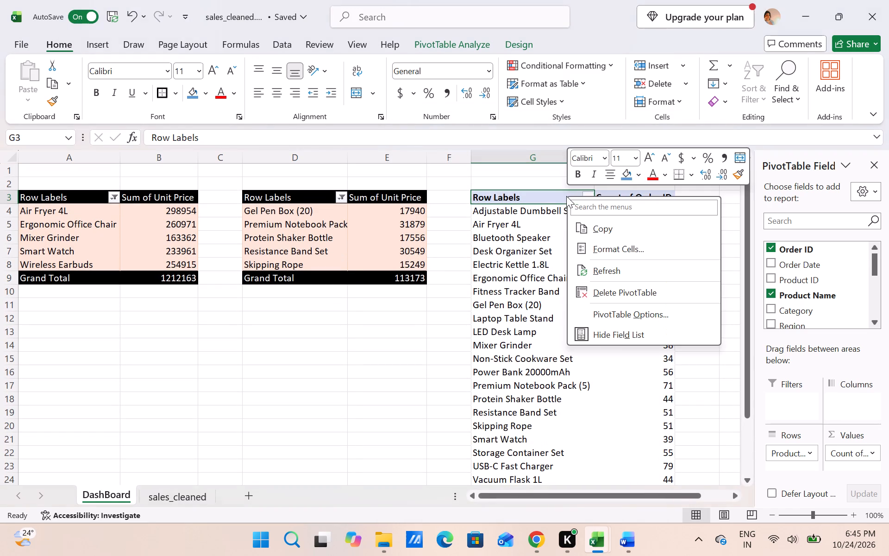
click(601, 317)
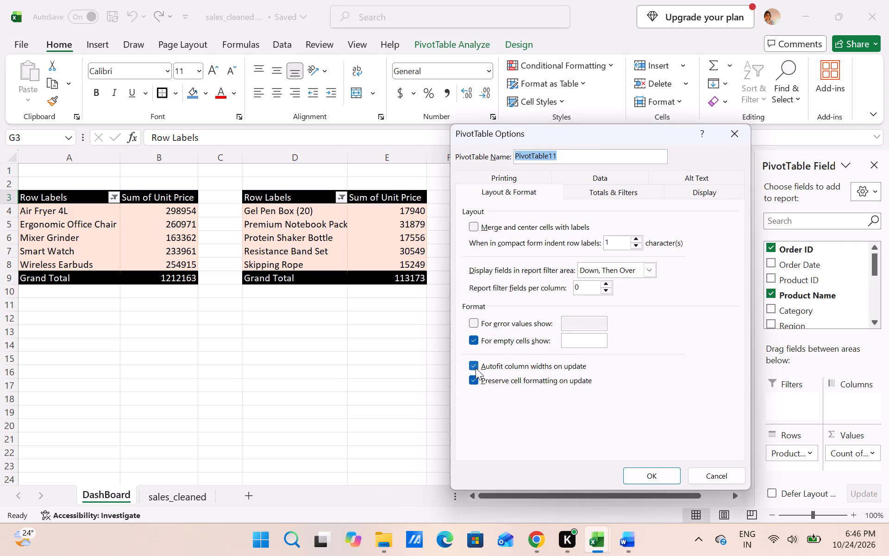
click(476, 368)
click(653, 478)
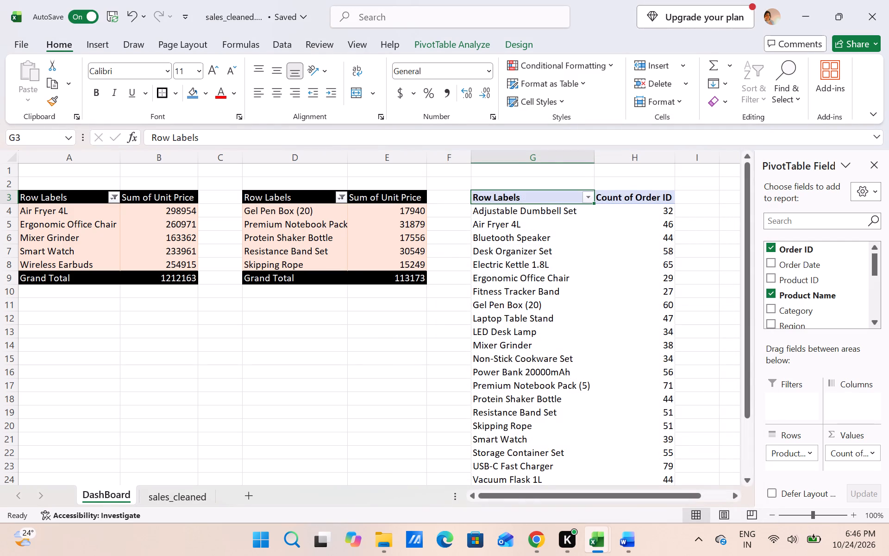
scroll(512, 317, up, 1)
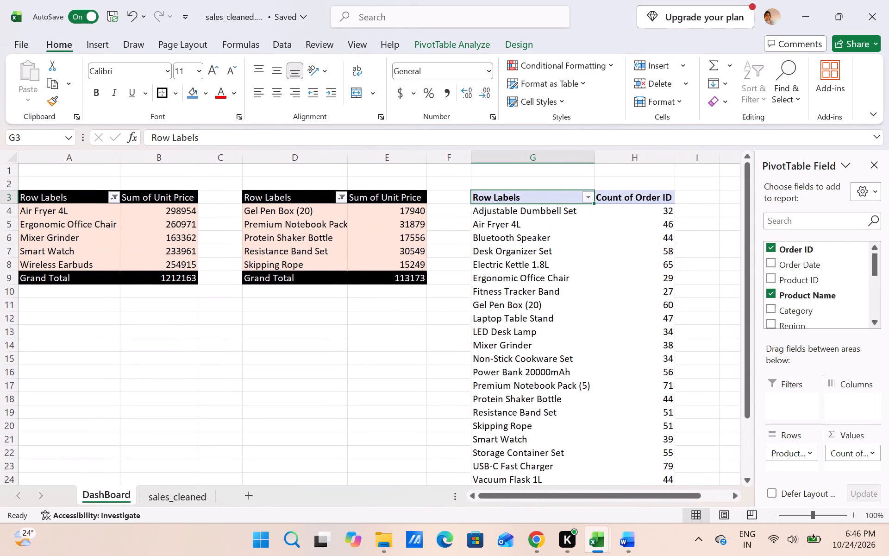
Switch to the YouTube tutorial in Chrome and skip to about 5:18 to review how the third dashboard pivot table is filtered.
click(539, 541)
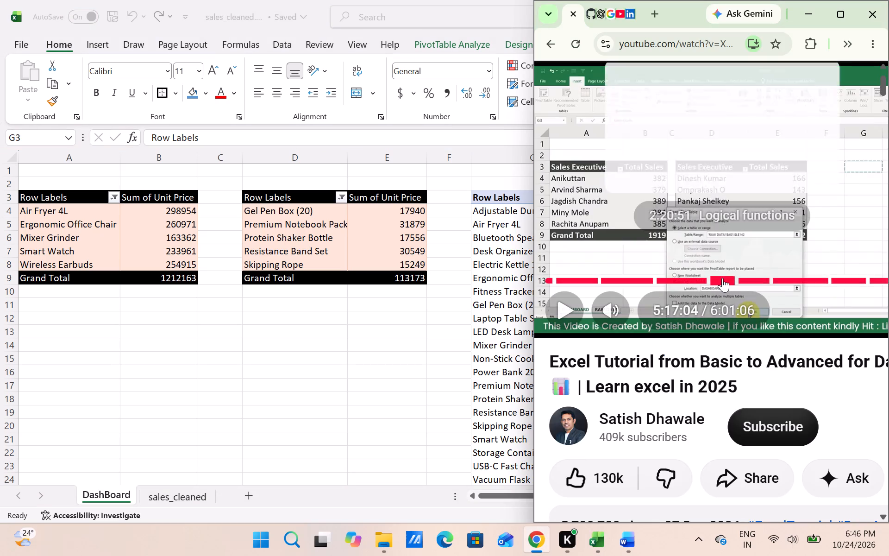
click(722, 278)
scroll(837, 284, left, 5)
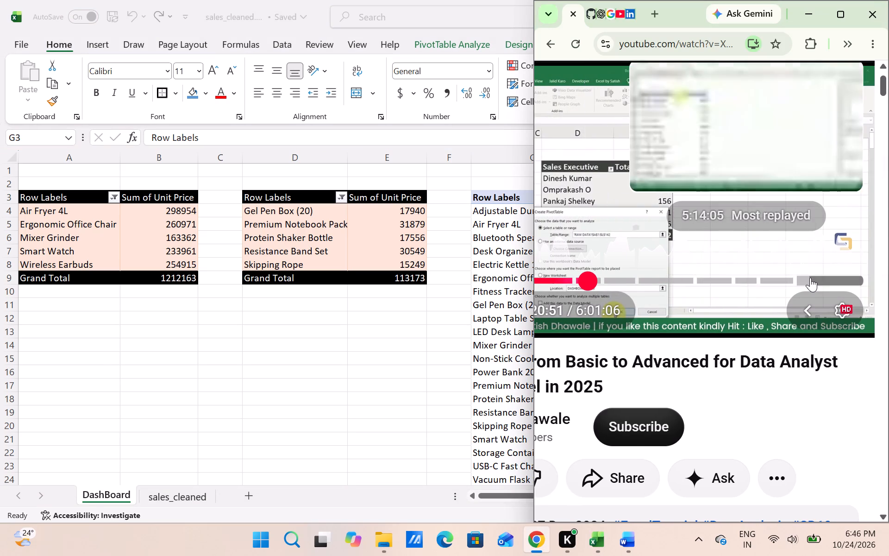
click(810, 278)
click(700, 205)
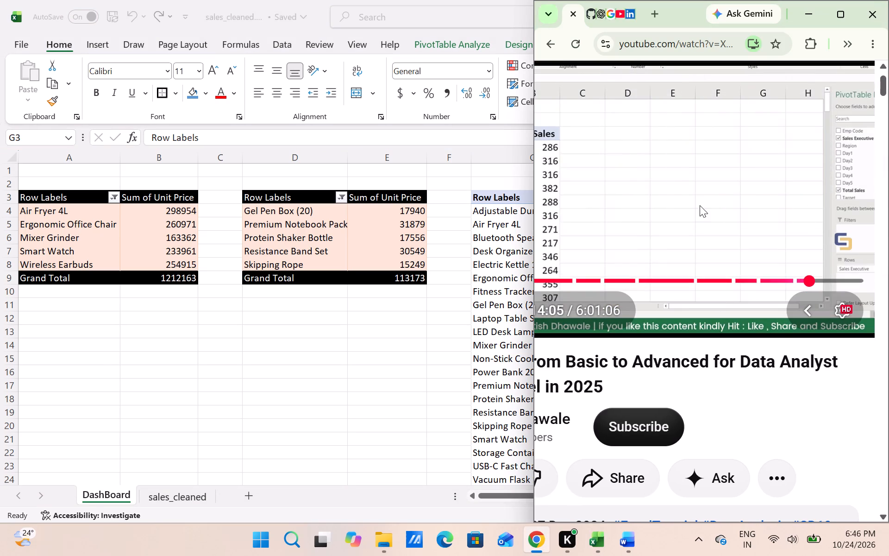
scroll(700, 205, right, 2)
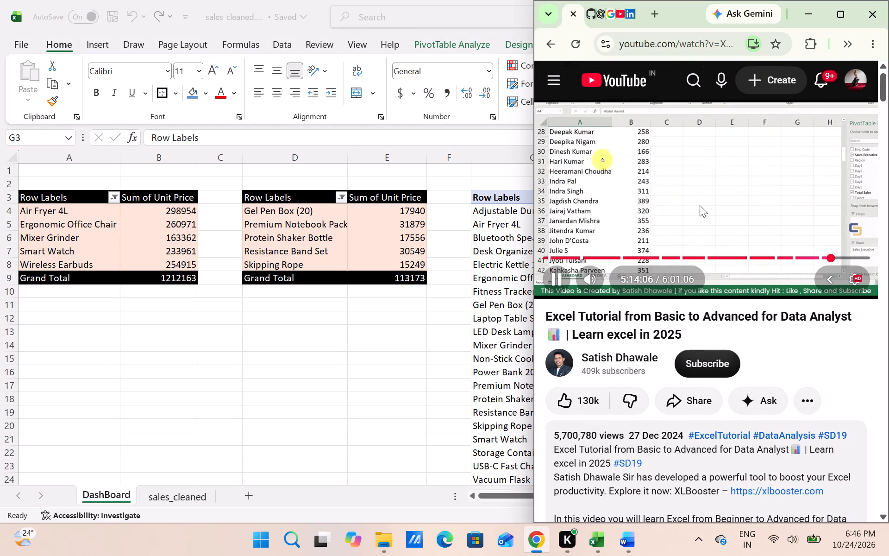
key(Right)
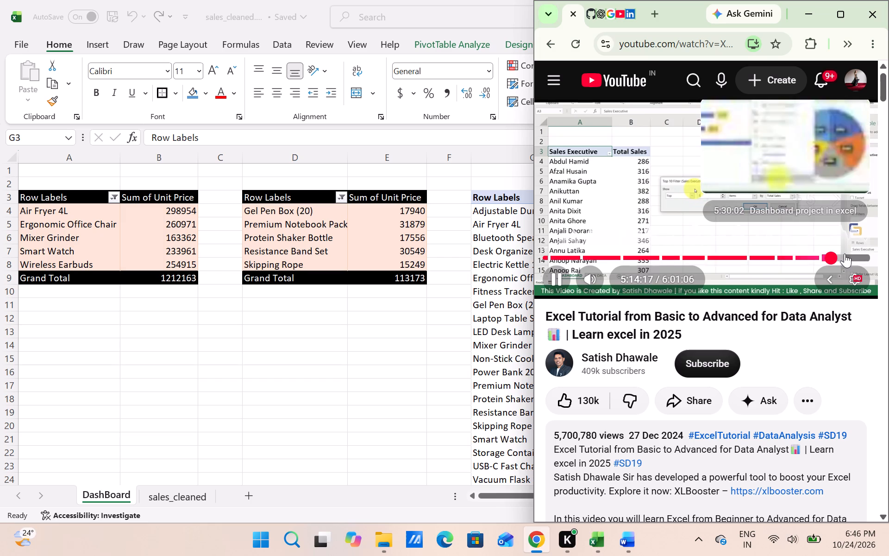
click(845, 253)
click(834, 255)
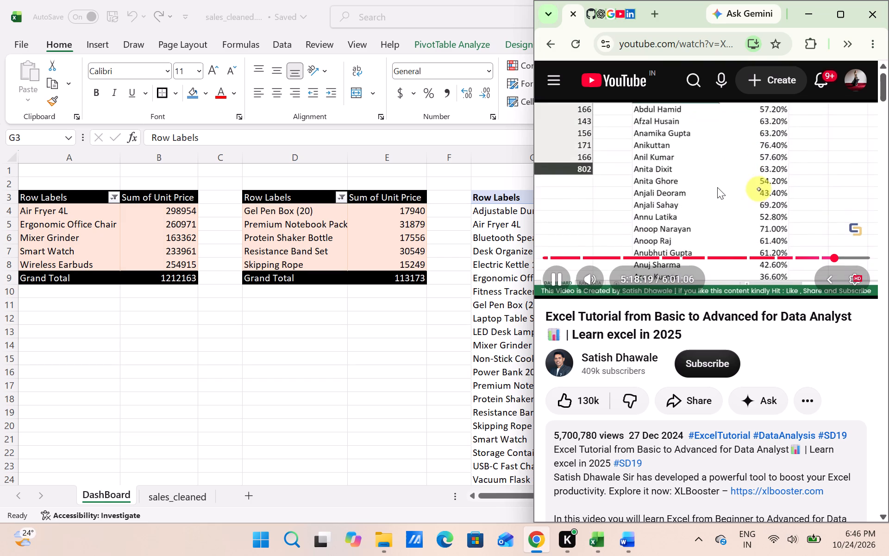
scroll(717, 187, up, 1)
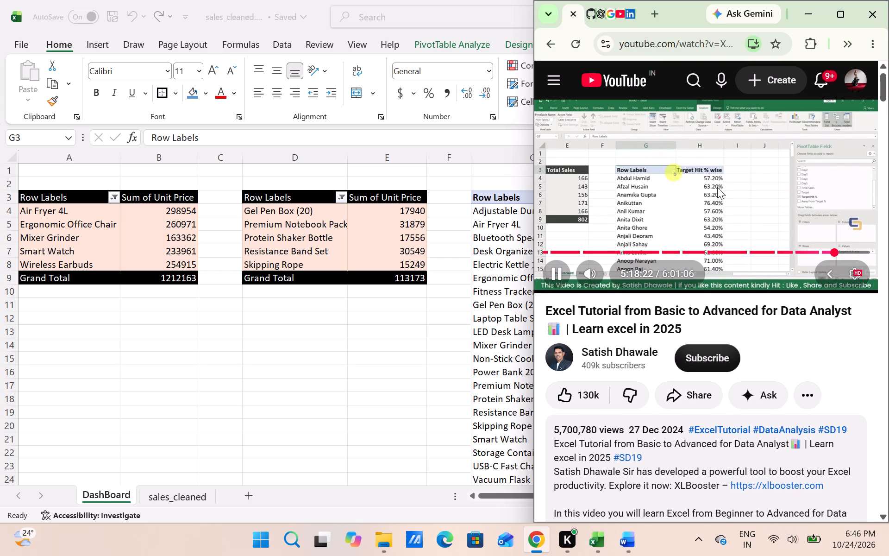
Back in Excel, filter the pivot table at G3 to the top 5 product items by Count of Order ID.
scroll(297, 278, left, 1)
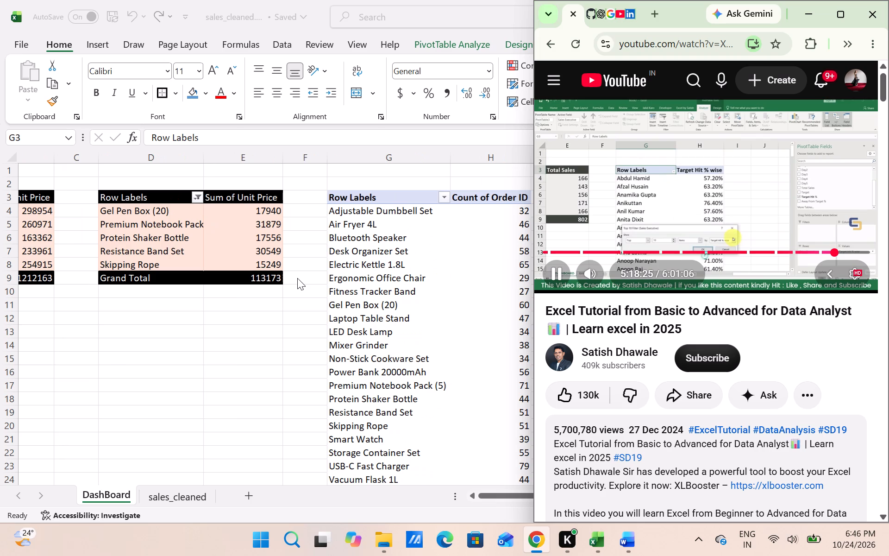
scroll(297, 278, left, 2)
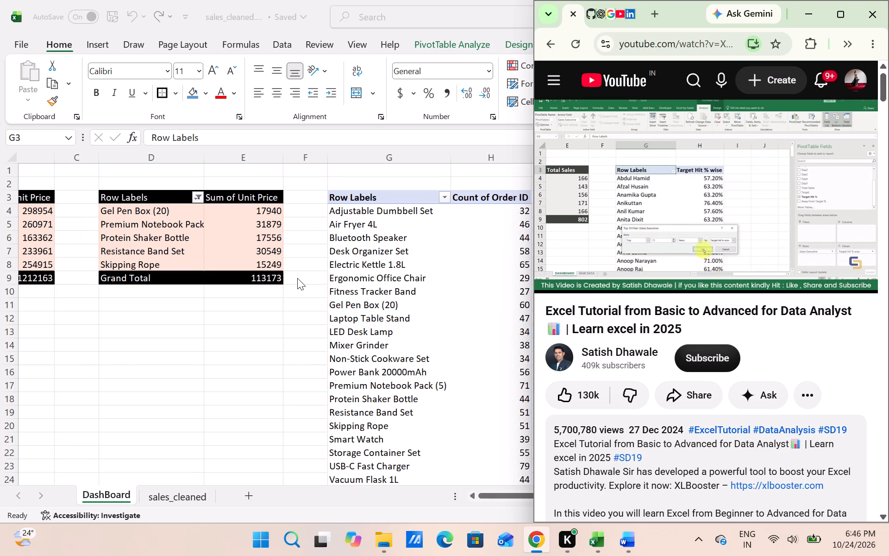
scroll(297, 278, left, 3)
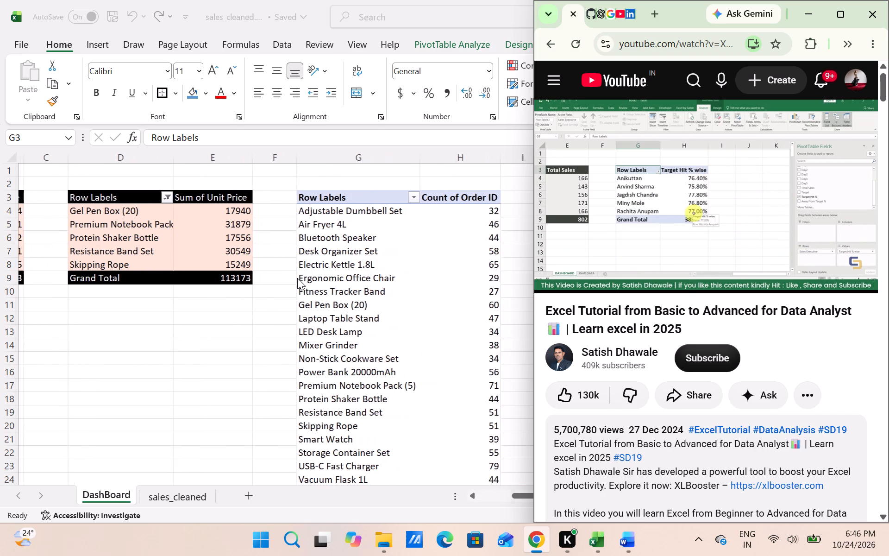
click(407, 190)
click(407, 194)
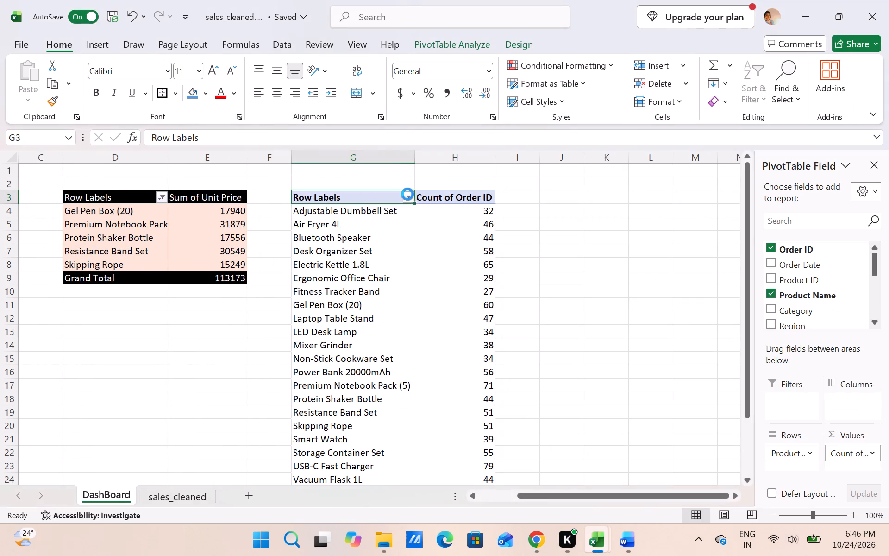
click(296, 284)
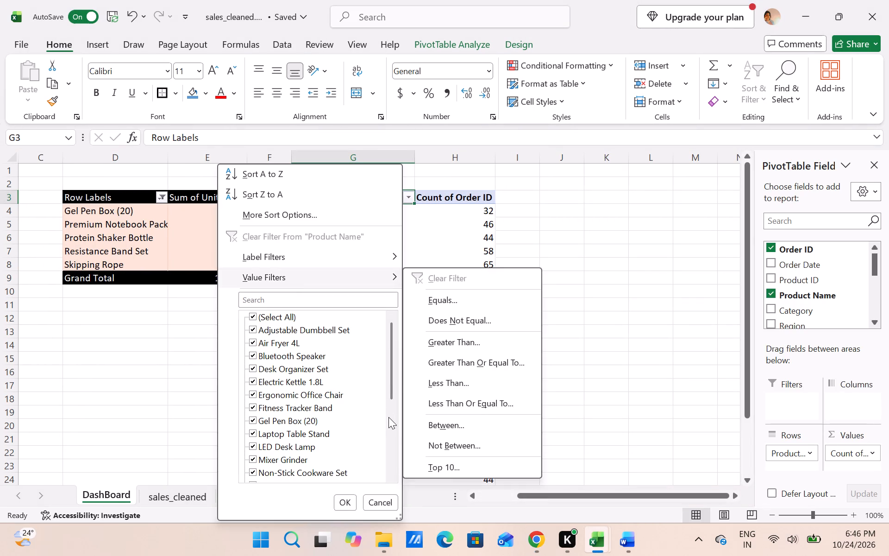
click(341, 281)
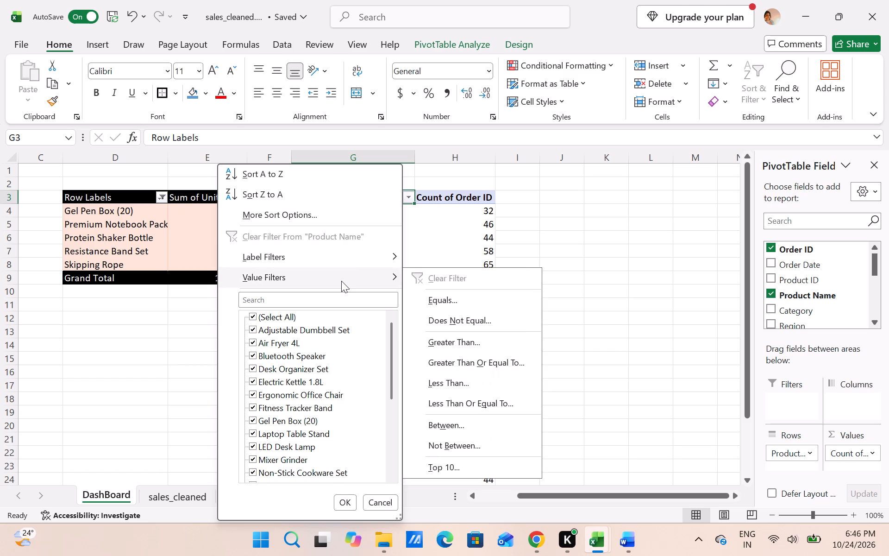
click(462, 466)
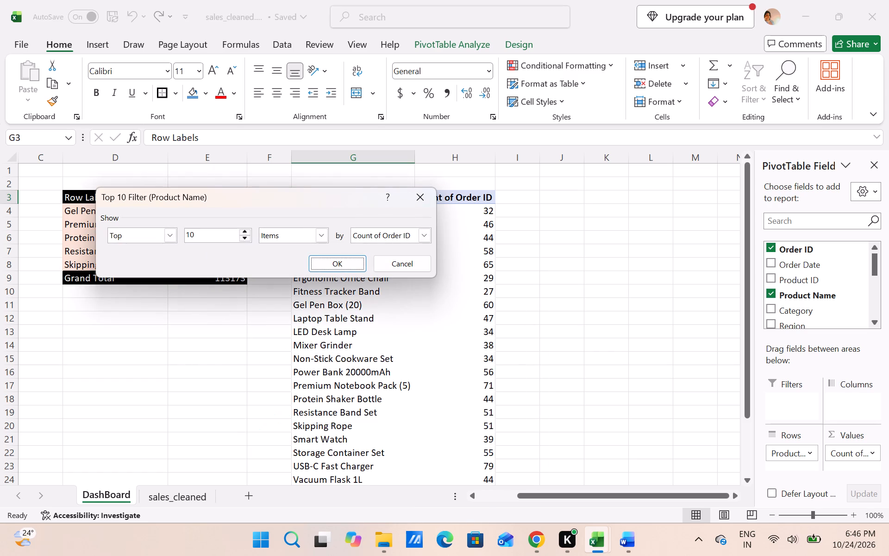
triple_click(246, 232)
triple_click(246, 232)
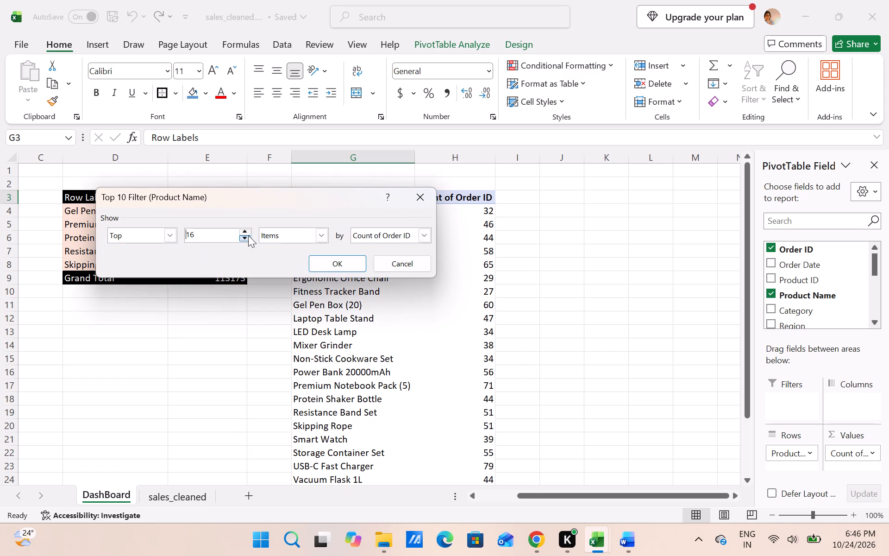
triple_click(248, 235)
triple_click(248, 235)
triple_click(248, 235)
click(248, 235)
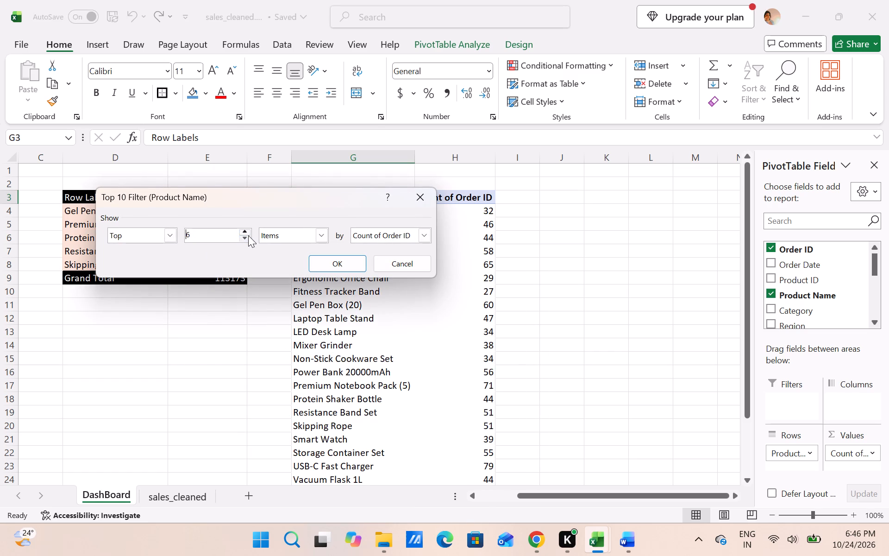
click(248, 235)
click(333, 261)
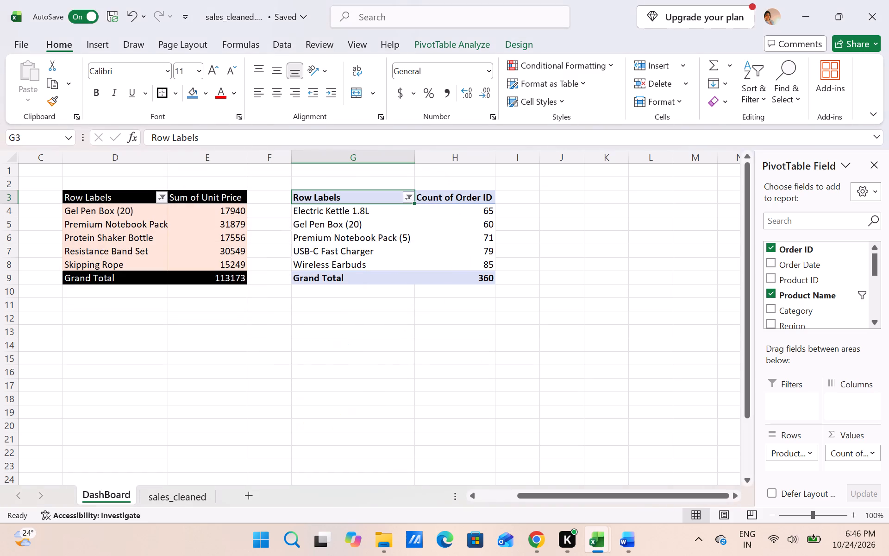
Copy the pivot table at G3:H9 and paste the duplicate at J3 on the DashBoard sheet.
click(534, 262)
drag(325, 197, 442, 206)
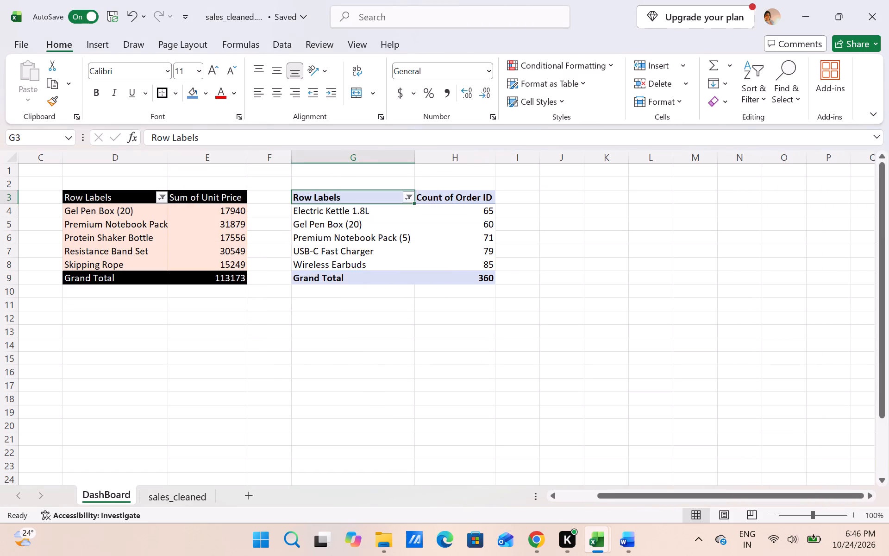
drag(442, 206, 466, 275)
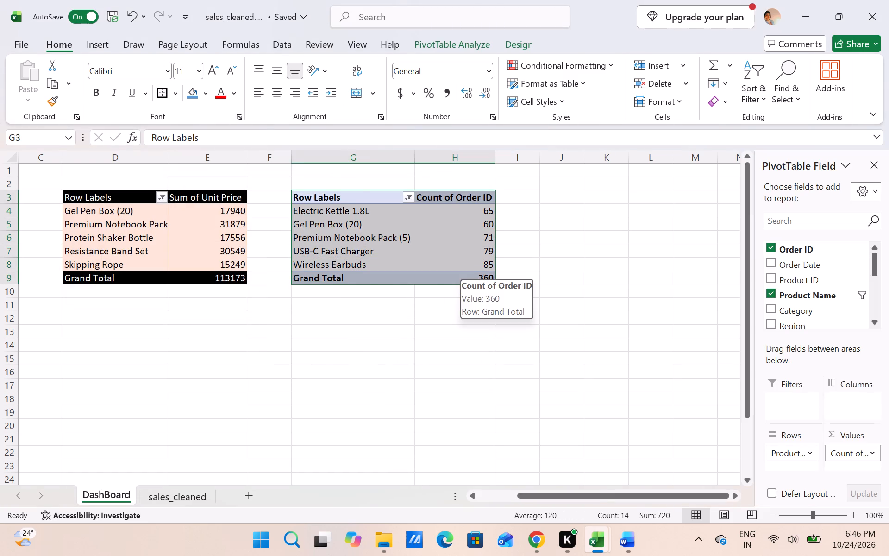
key(ctrl+c)
click(564, 200)
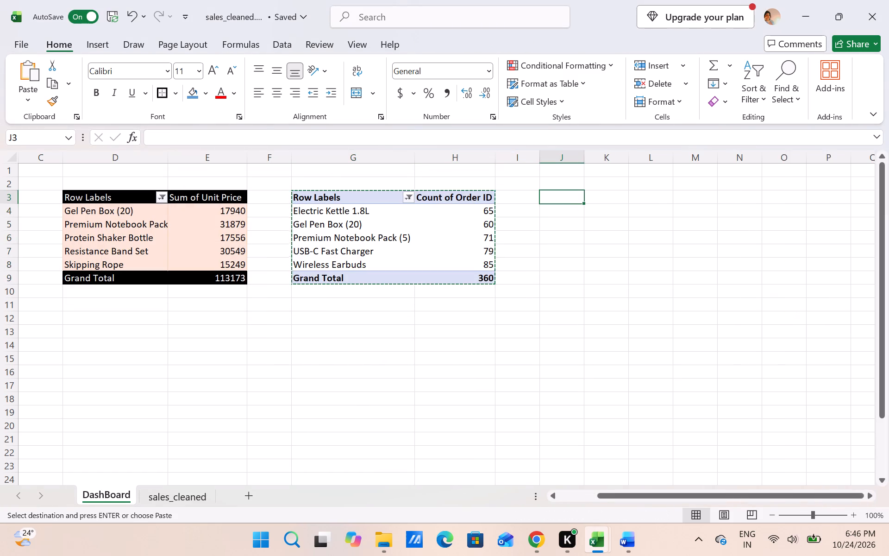
key(ctrl+v)
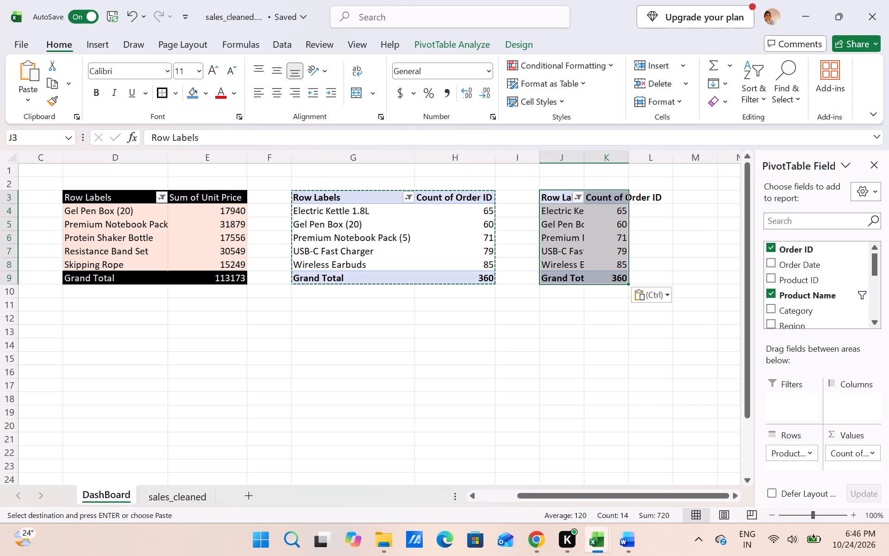
click(532, 327)
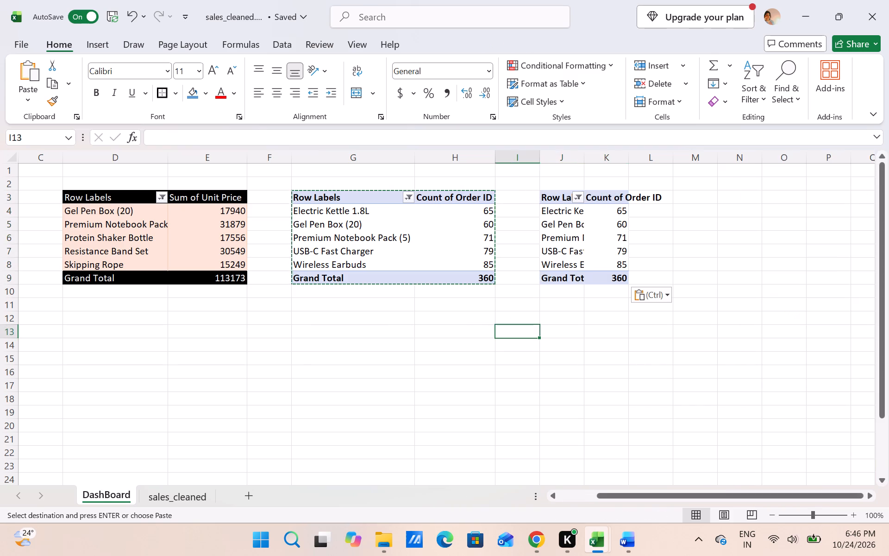
click(576, 259)
drag(548, 195, 628, 279)
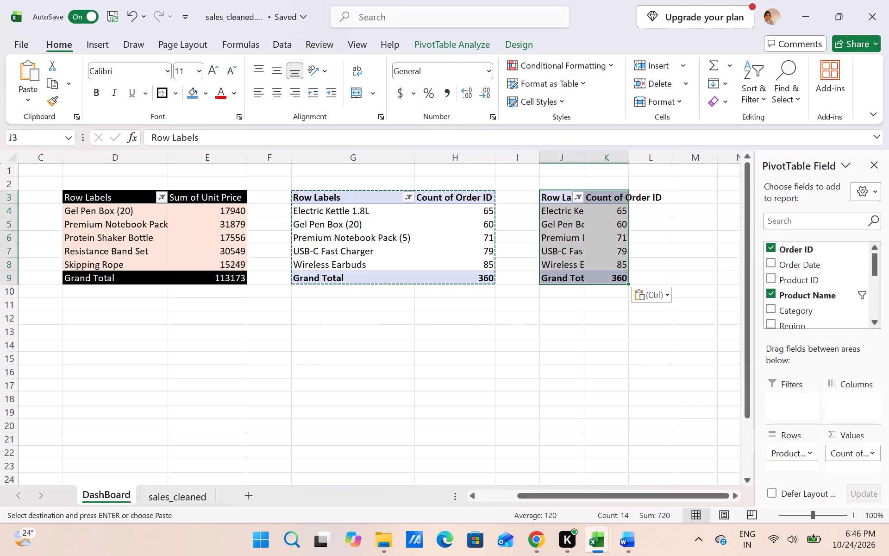
key(Return)
click(690, 284)
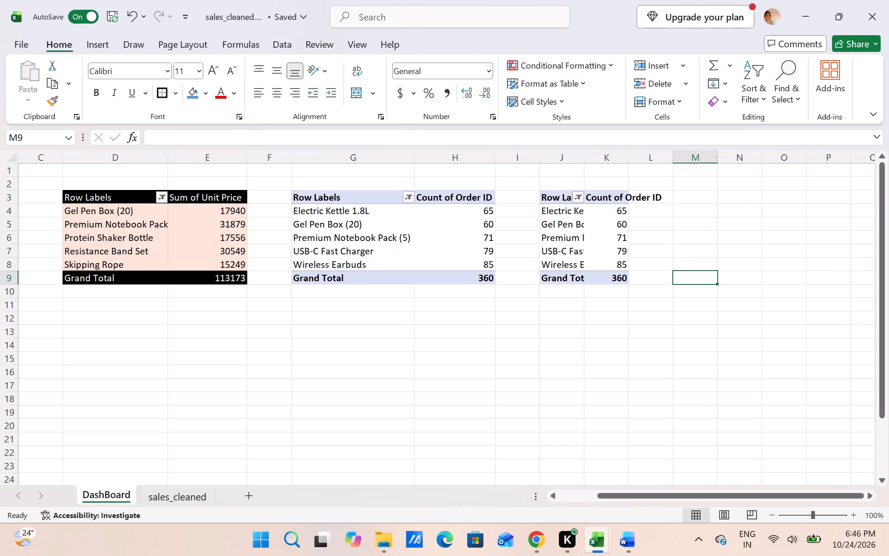
Widen columns J and K so the copied pivot table's product names and Count of Order ID header fit.
drag(553, 196, 628, 279)
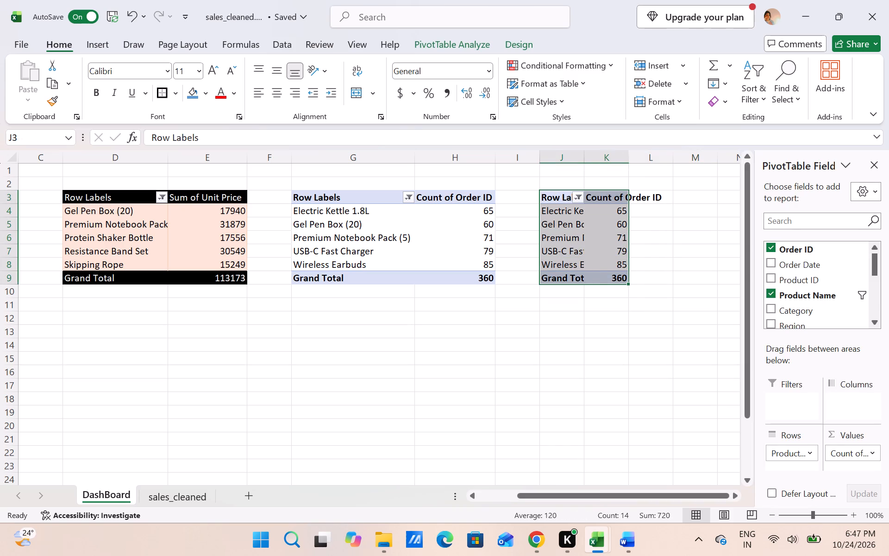
drag(584, 158, 604, 156)
drag(604, 156, 610, 155)
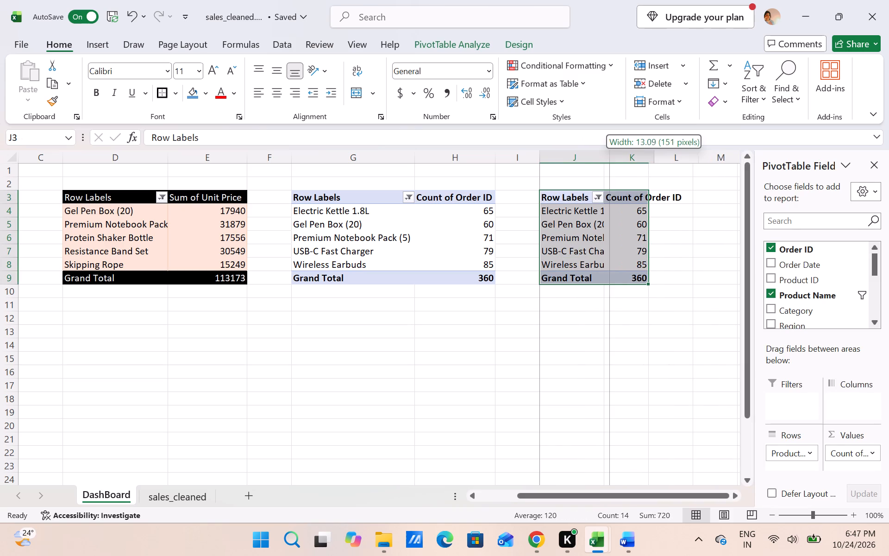
drag(610, 155, 646, 156)
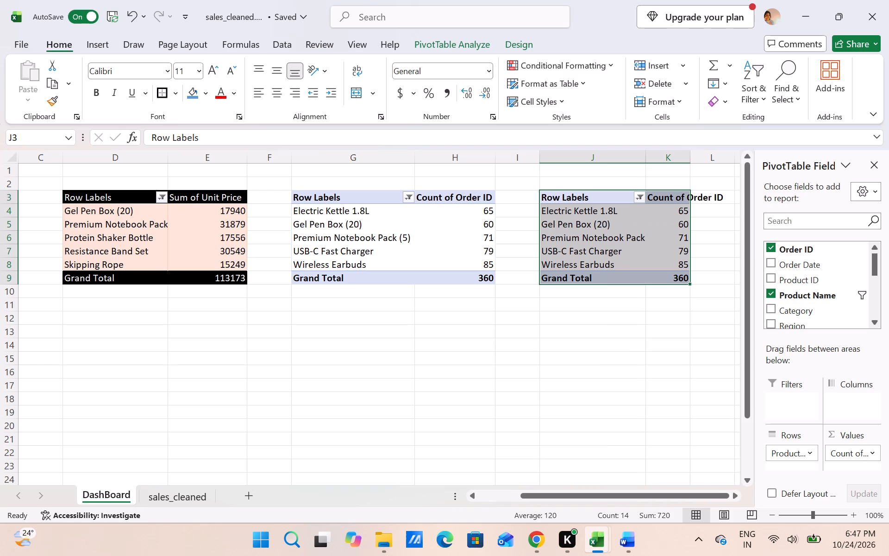
drag(688, 159, 726, 164)
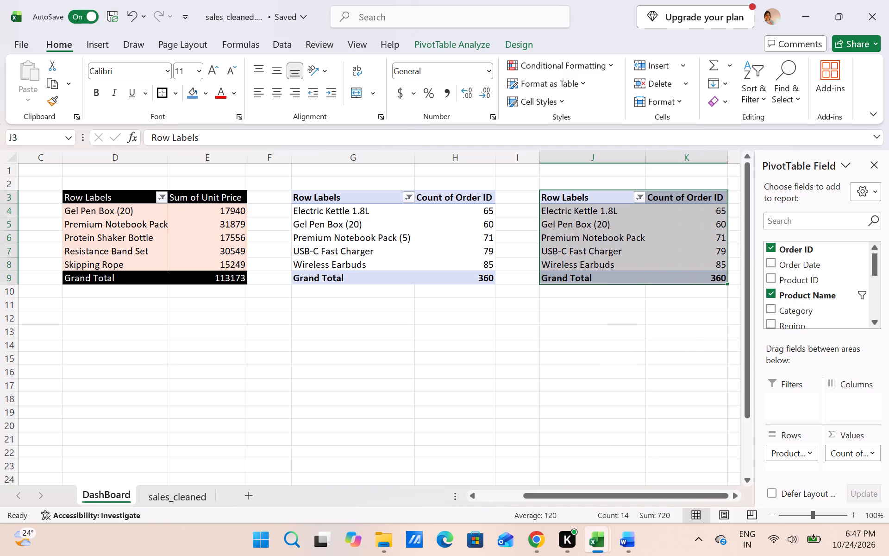
click(691, 346)
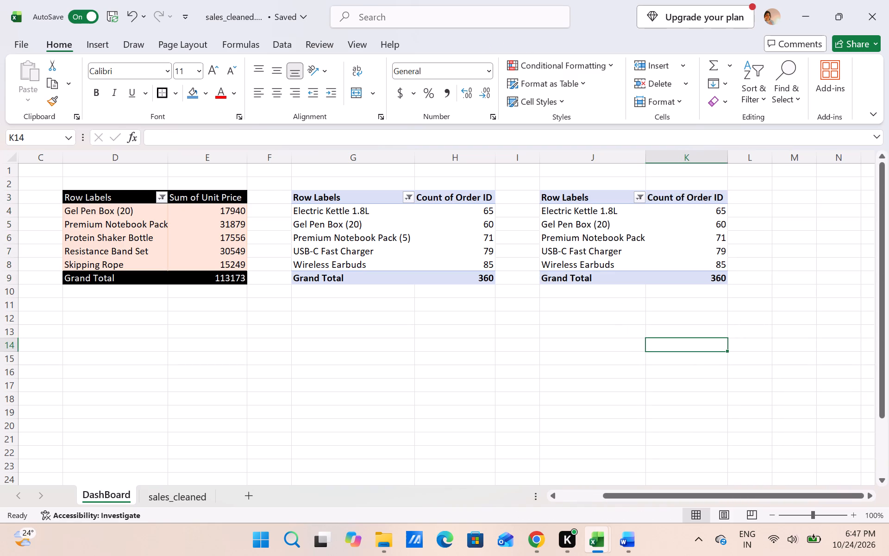
Review the Layout & Format settings in the PivotTable Options of the pivot tables at G3 and J3.
right_click(386, 197)
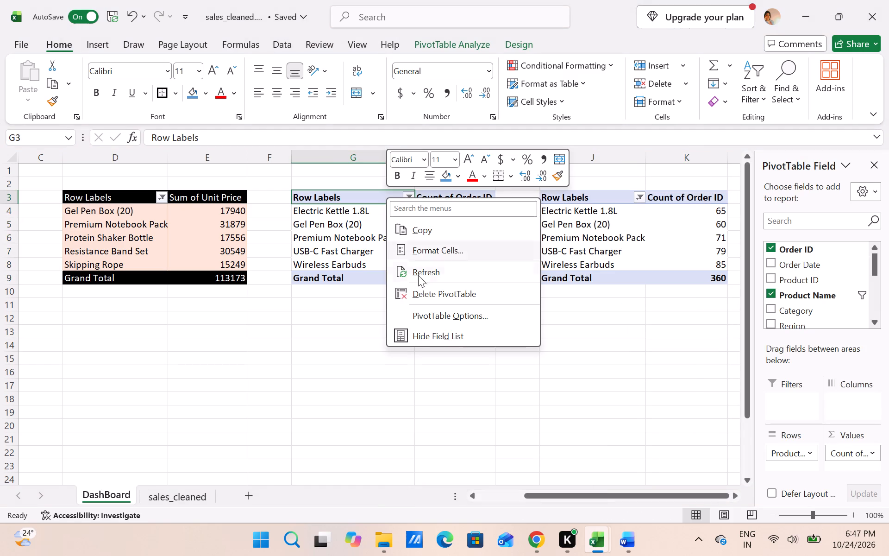
click(425, 312)
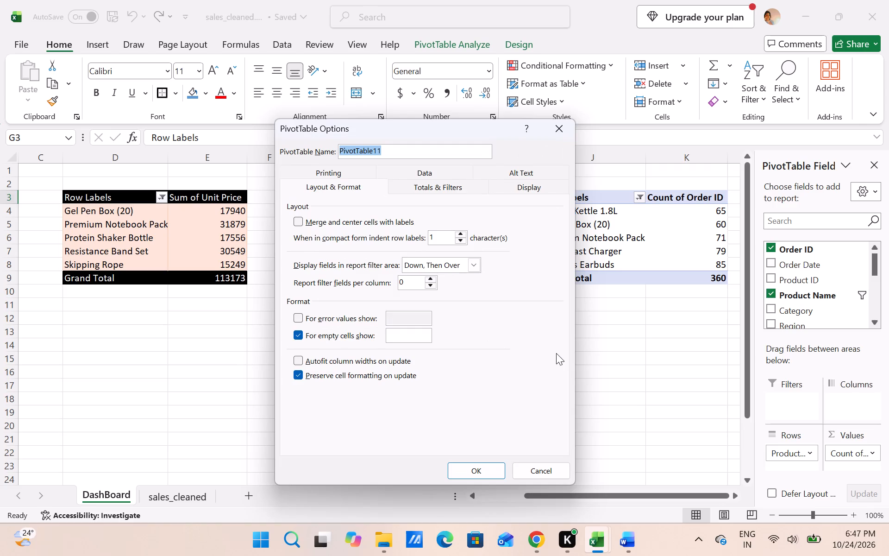
click(487, 477)
right_click(594, 198)
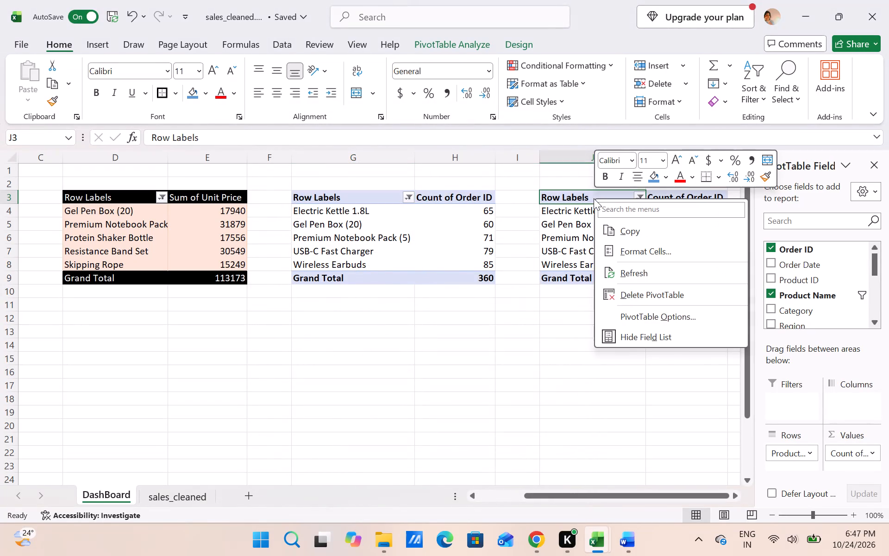
click(632, 311)
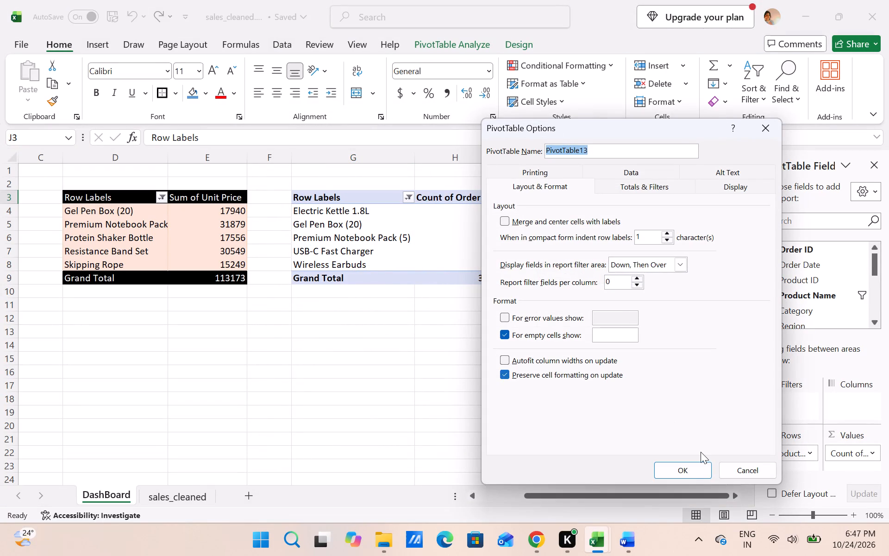
click(693, 466)
Switch to the YouTube tutorial in Chrome, maximize it and rewind past 5:19:43 to review how the copied pivot table is changed.
scroll(528, 324, right, 1)
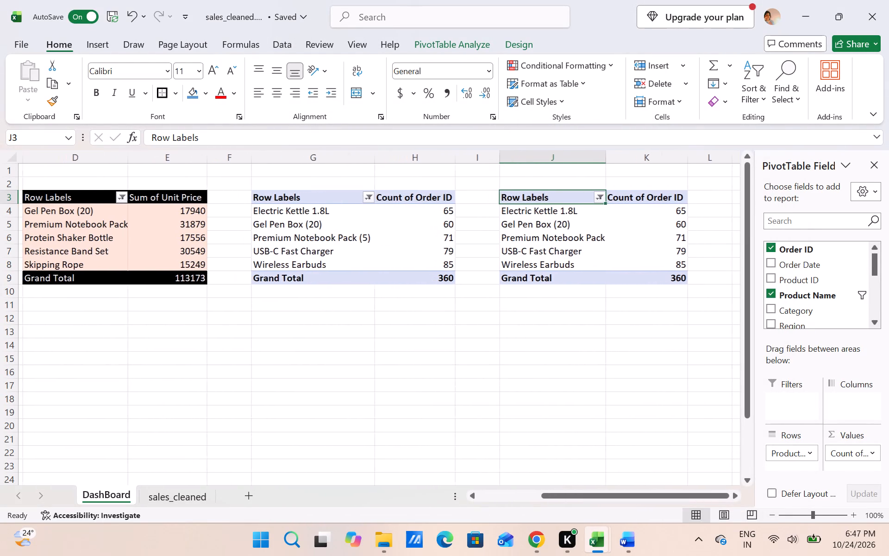
scroll(528, 324, right, 1)
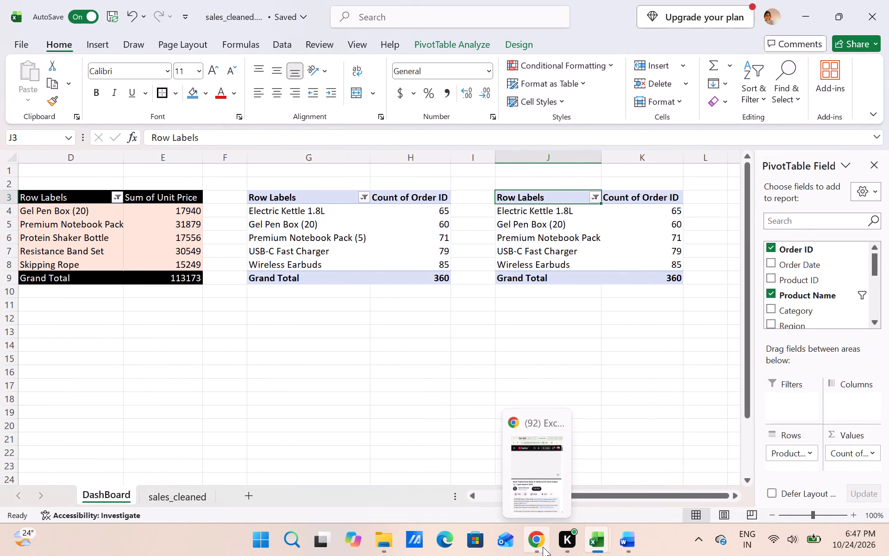
click(543, 484)
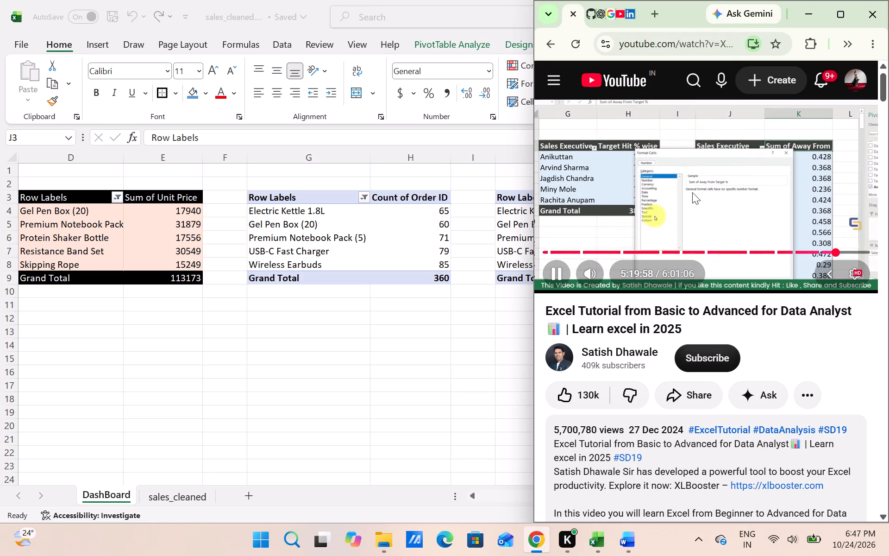
key(Left)
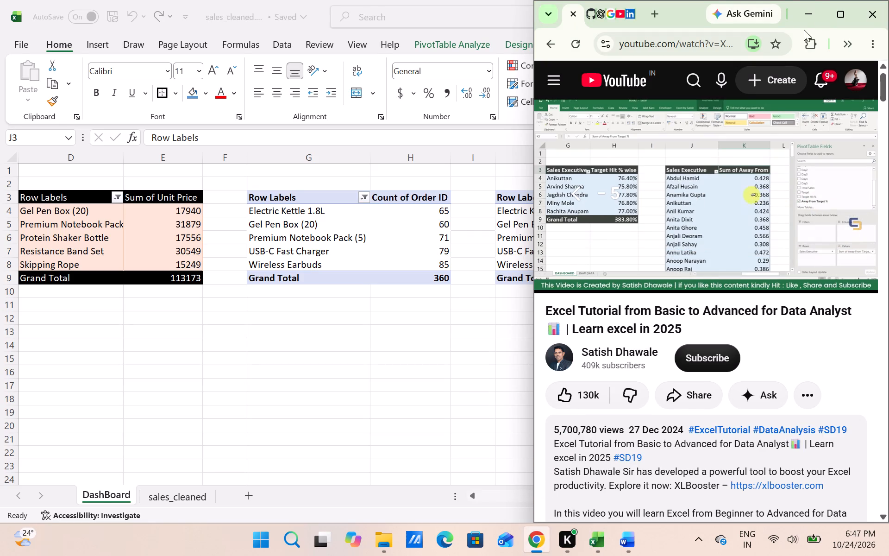
click(833, 17)
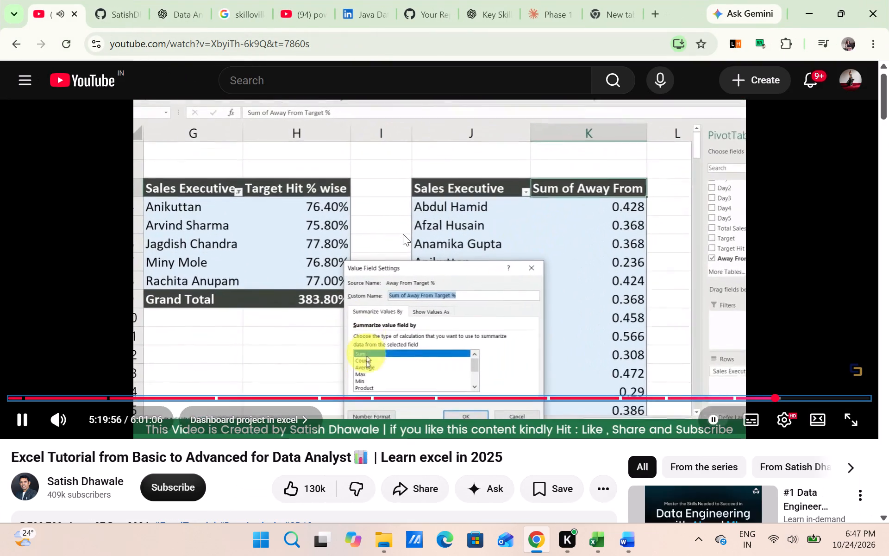
key(Left)
key(Left)
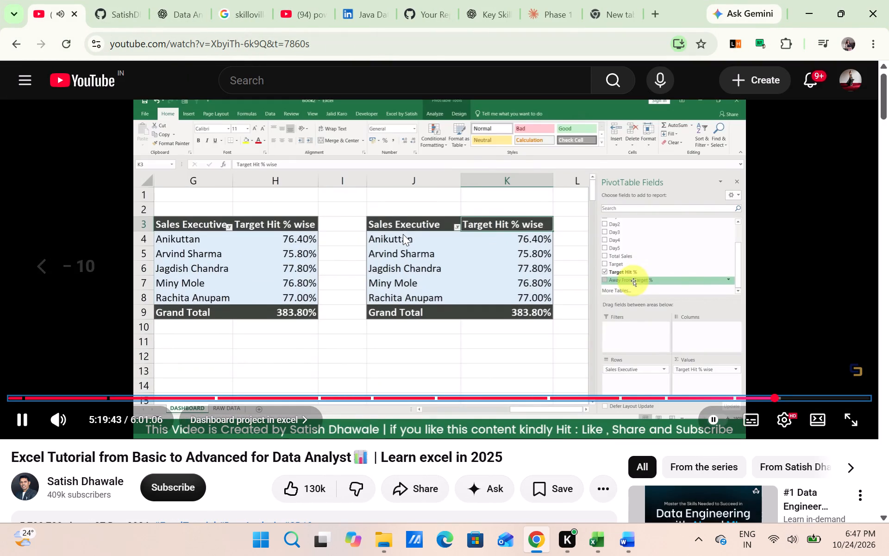
key(Left)
key(Left)
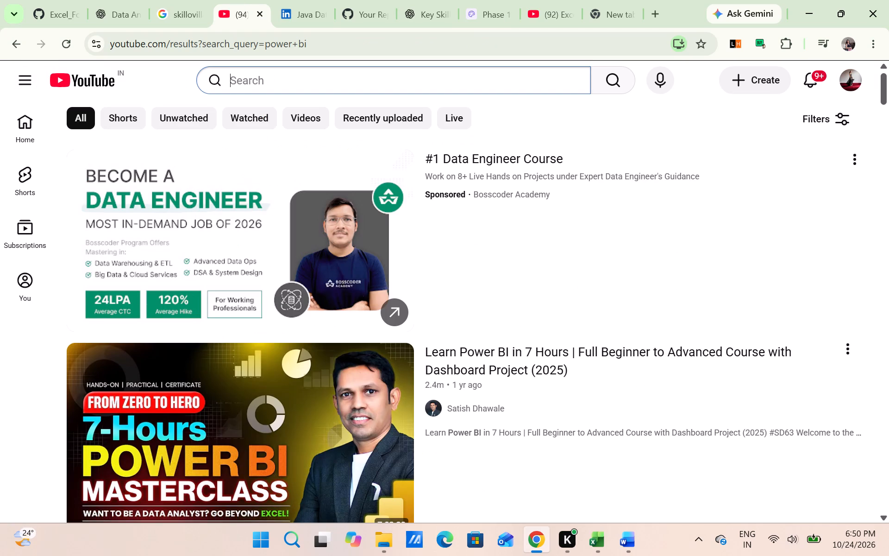
text(one project showing excel)
key(space)
text(for data)
key(space)
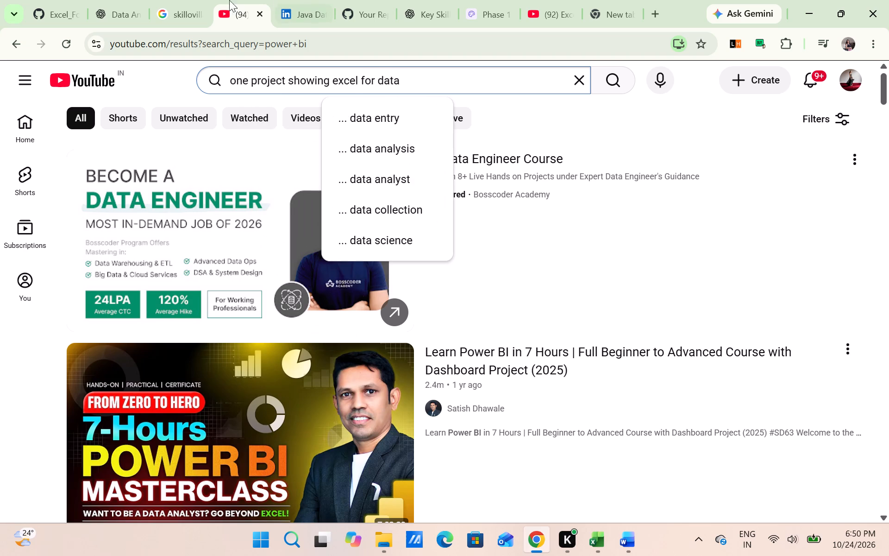
click(382, 141)
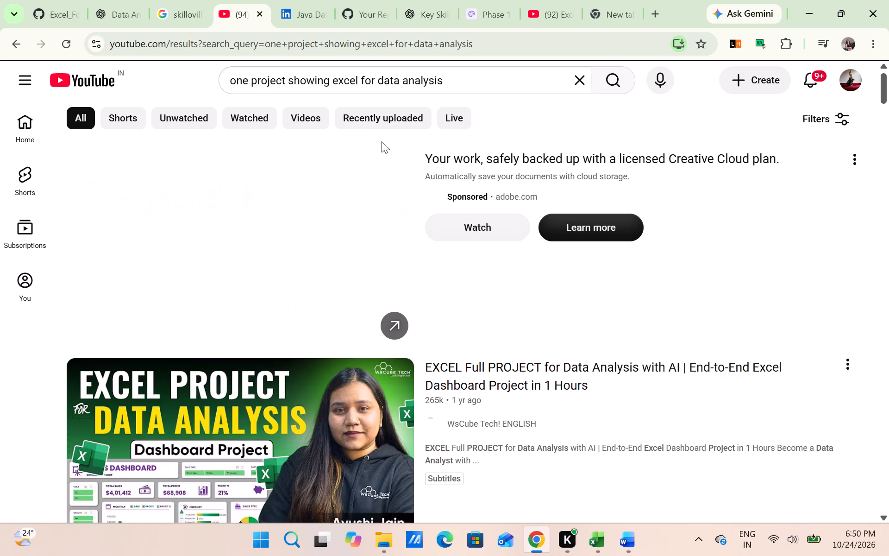
scroll(350, 232, down, 2)
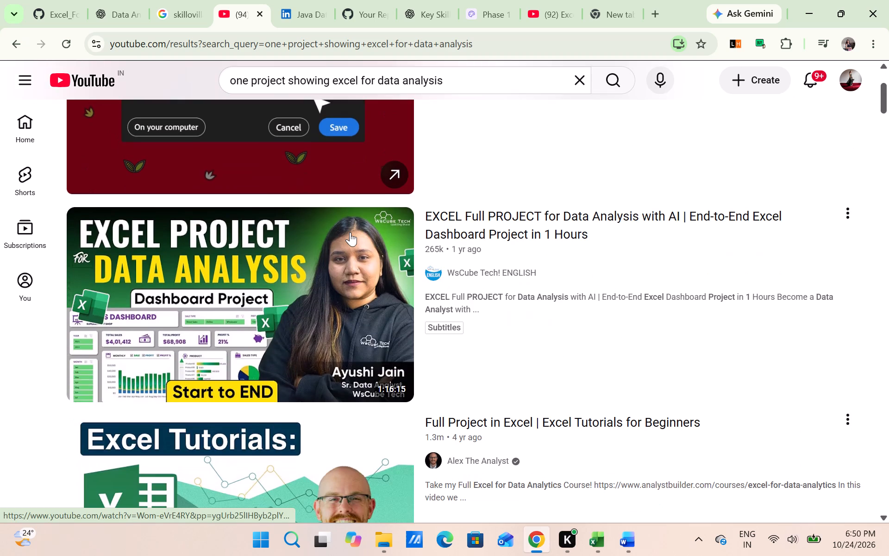
scroll(350, 232, down, 1)
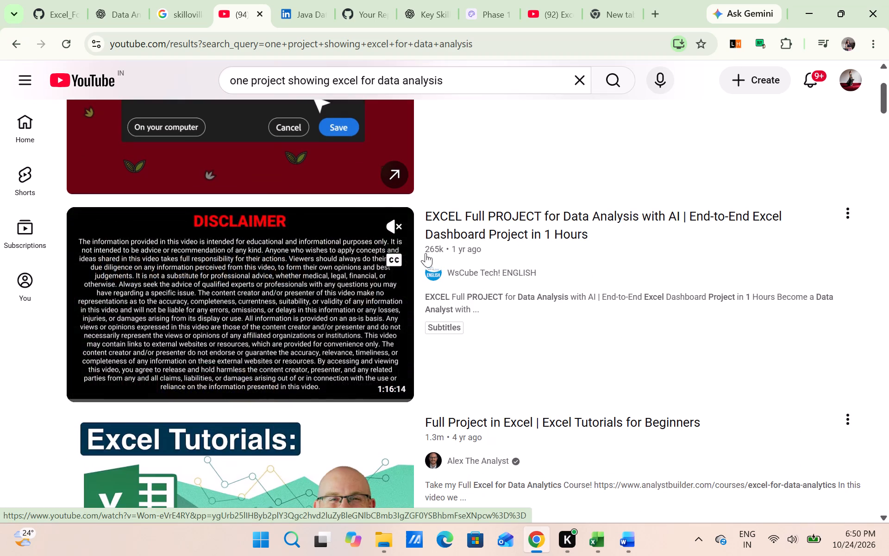
Open the WsCube Tech video "EXCEL Full PROJECT for Data Analysis with AI | End-to-End Excel Dashboard Project in 1 Hours" from the results.
click(269, 288)
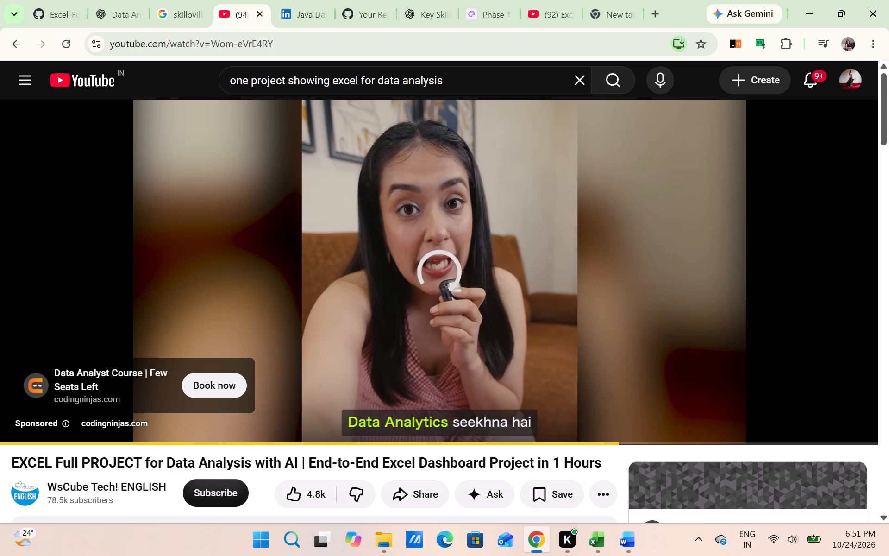
Check the Wi-Fi connection and the list of available networks, then return to the video player.
click(790, 533)
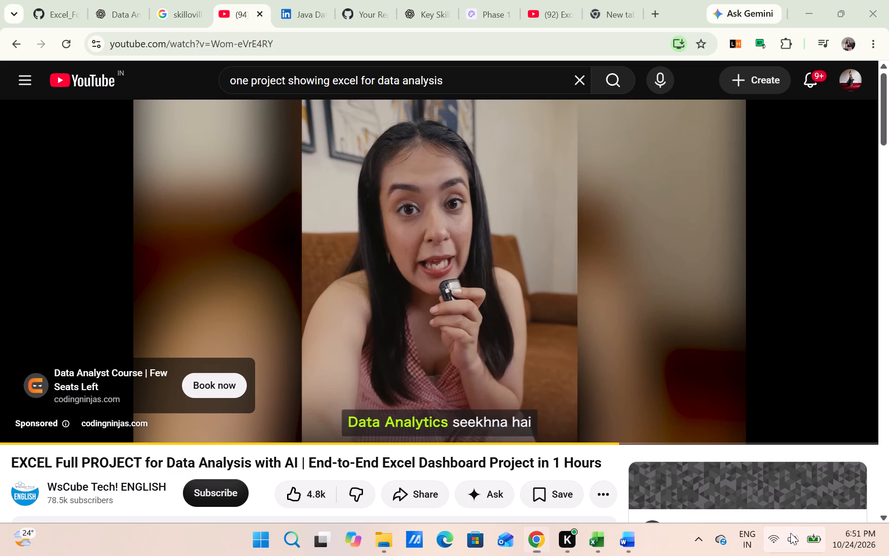
click(704, 275)
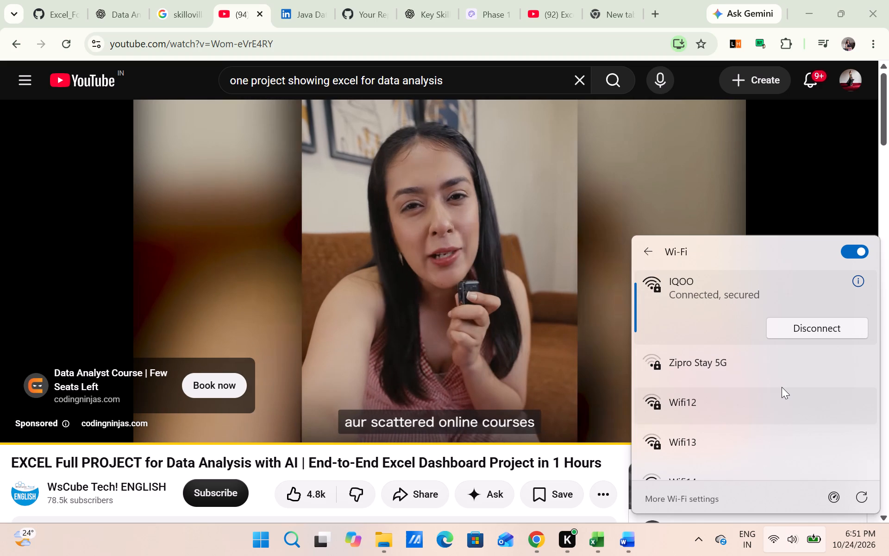
click(512, 304)
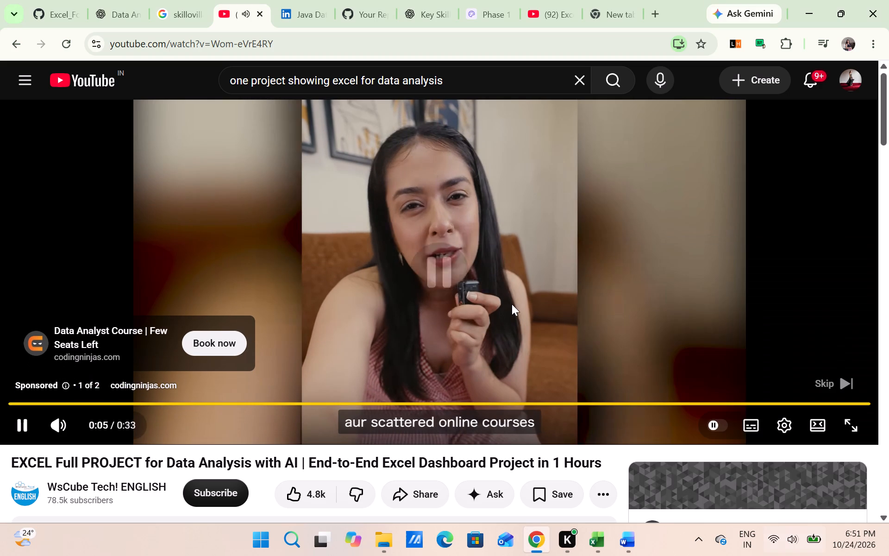
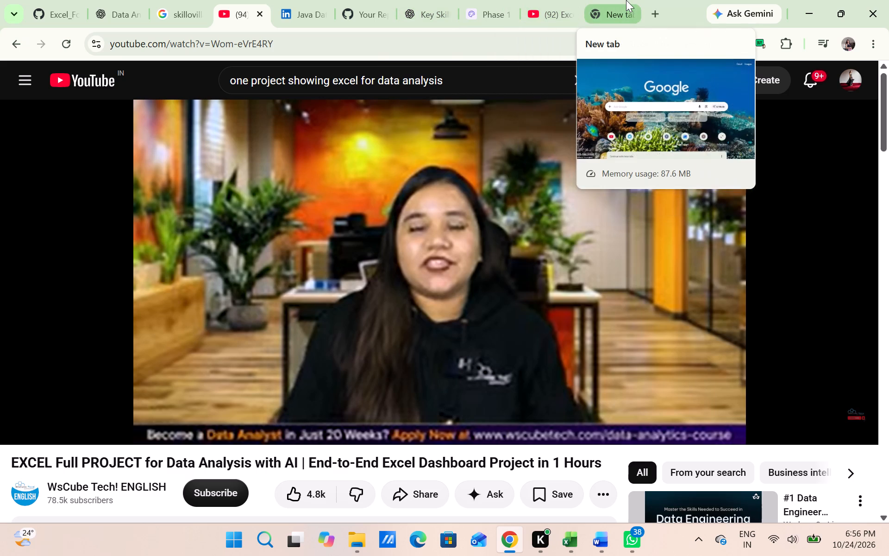
click(626, 0)
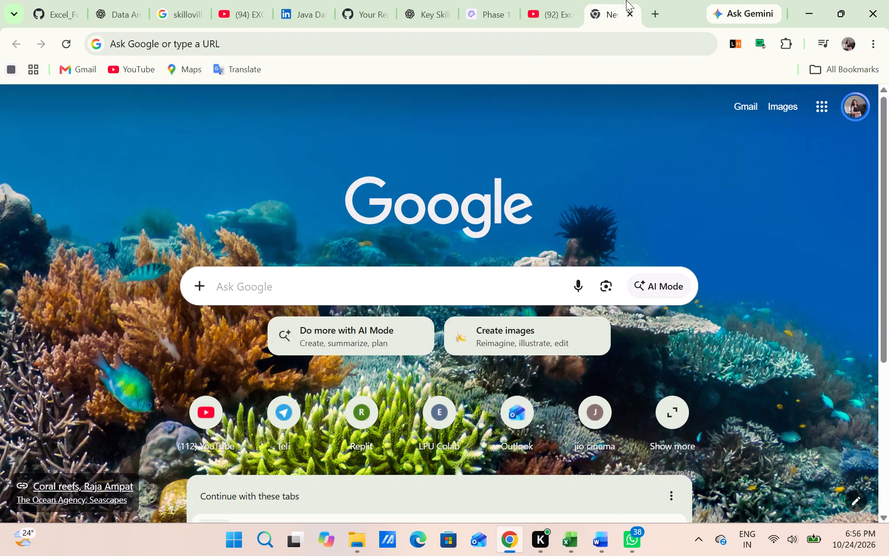
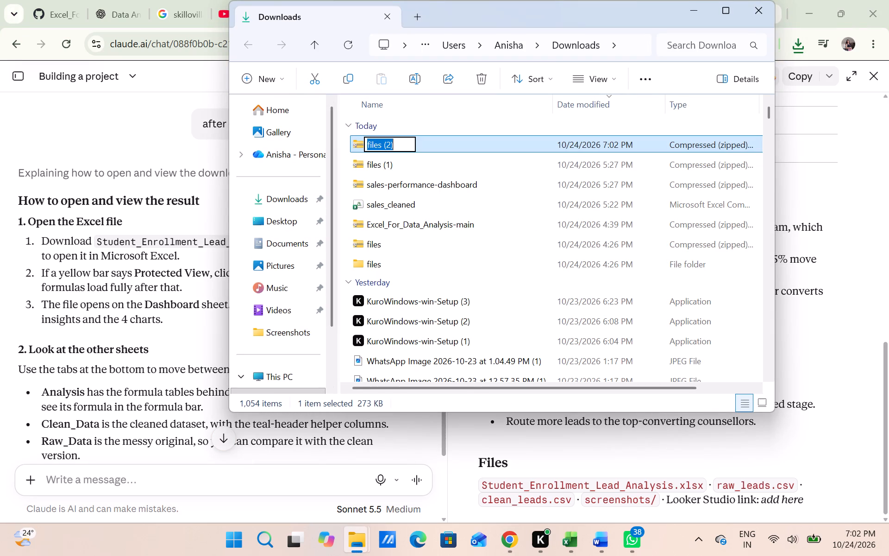
Extract the zipped folder files (2) in Downloads to its default destination folder, showing the extracted files when complete.
click(474, 123)
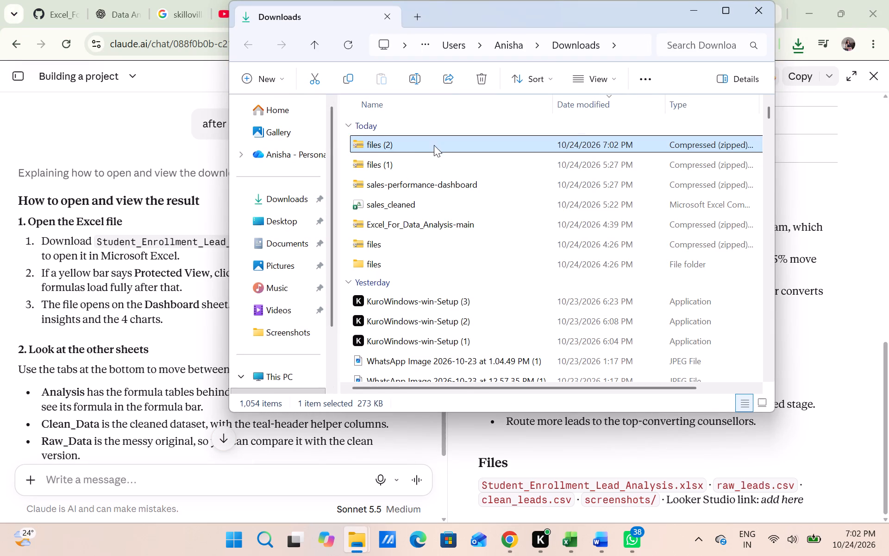
click(416, 148)
right_click(416, 148)
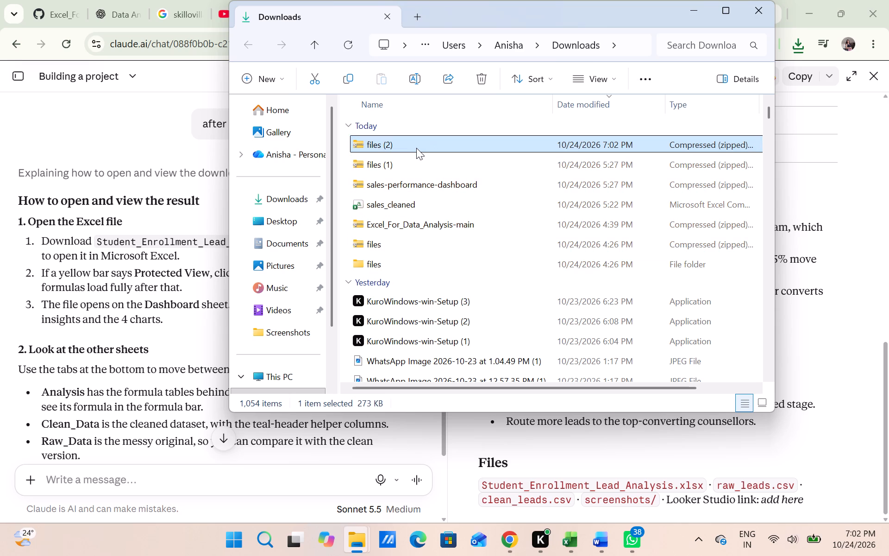
click(467, 227)
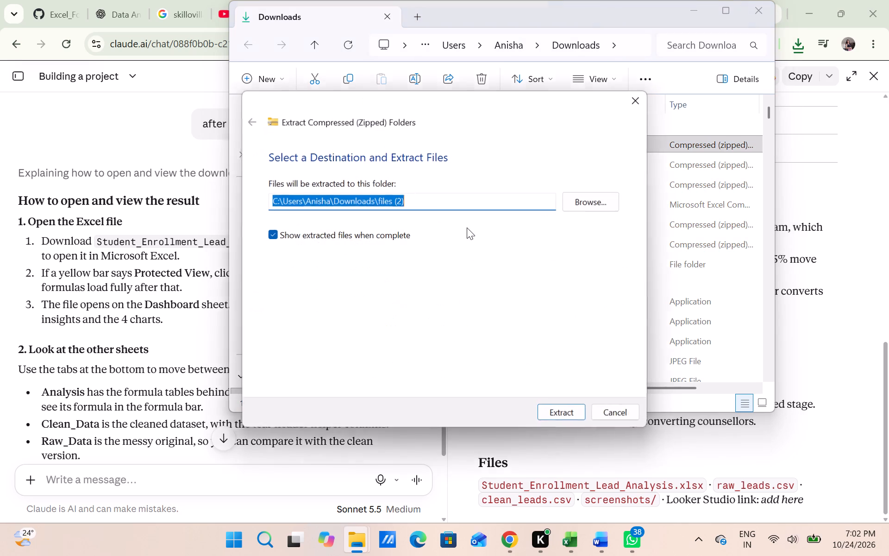
click(565, 416)
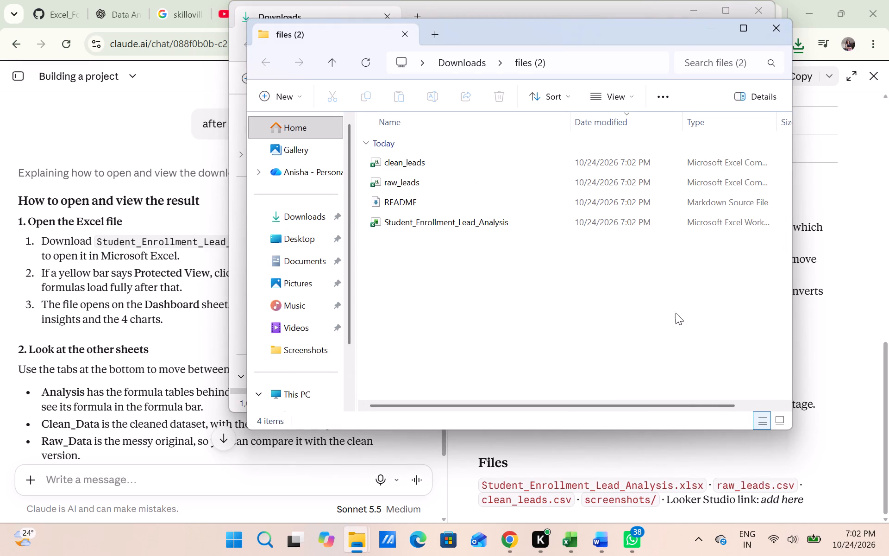